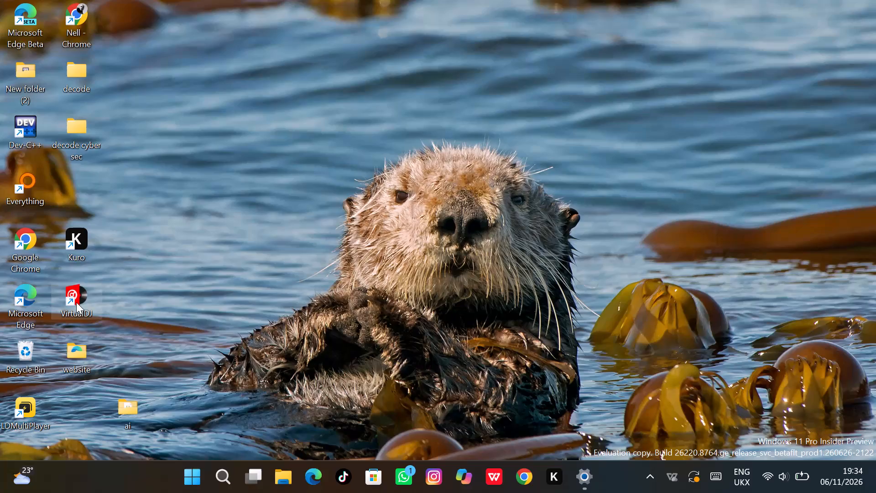
Launch VirtualDJ from the desktop and skip connecting an account.
left_click(158, 257)
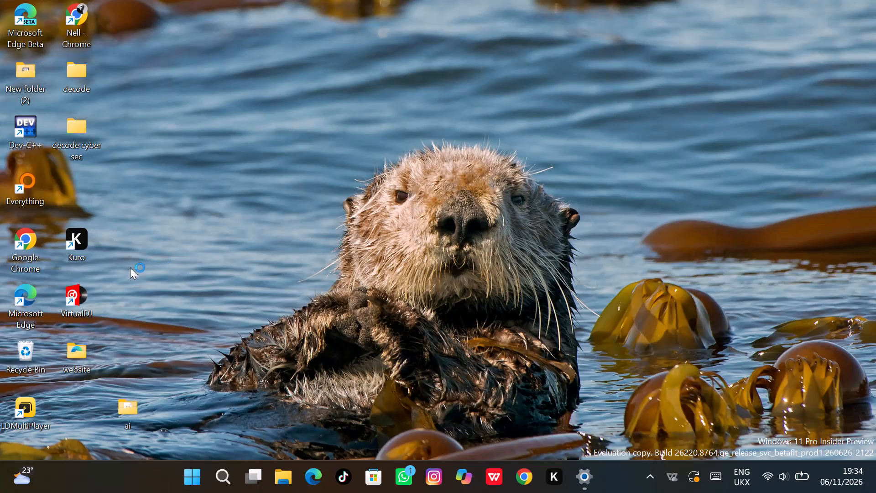
triple_click(78, 295)
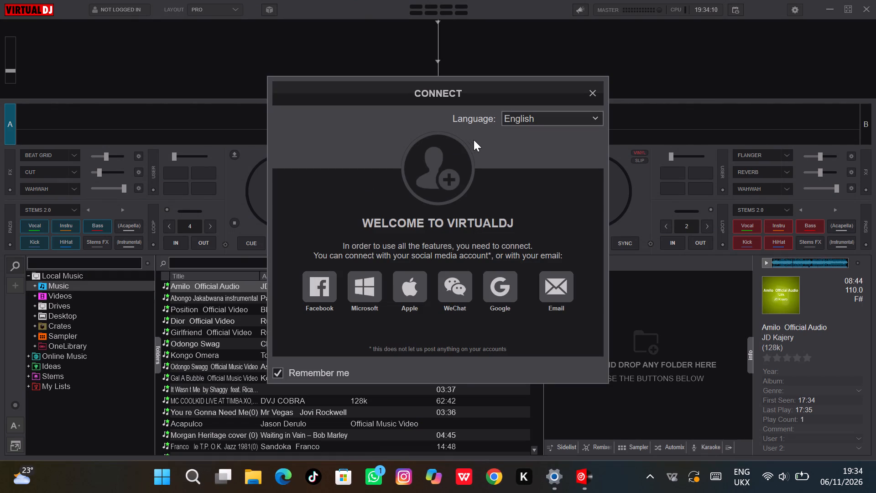
left_click(595, 87)
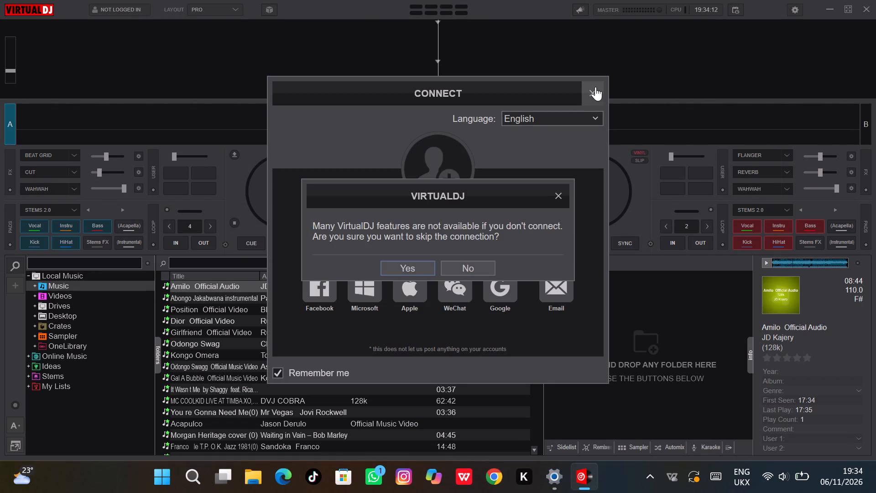
left_click(417, 270)
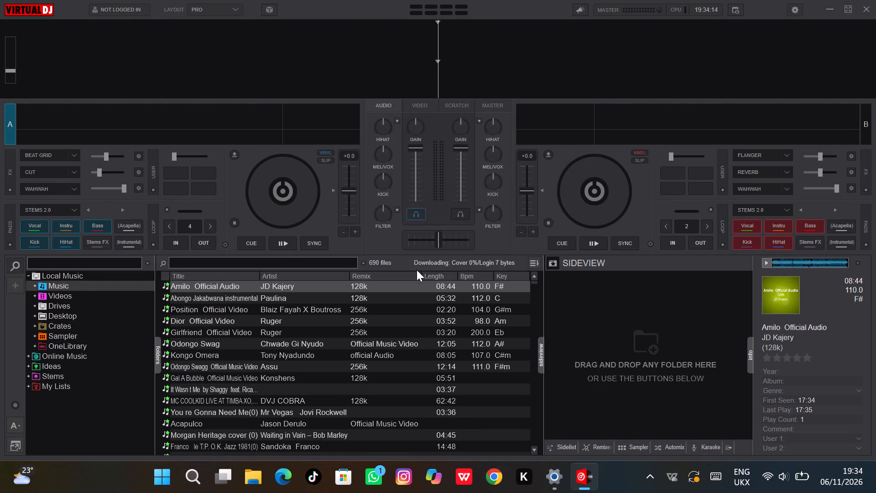
Search the local Music folder for "abo" and play Paulina's Abongo Jakabwana instrumental on deck A.
left_click(330, 260)
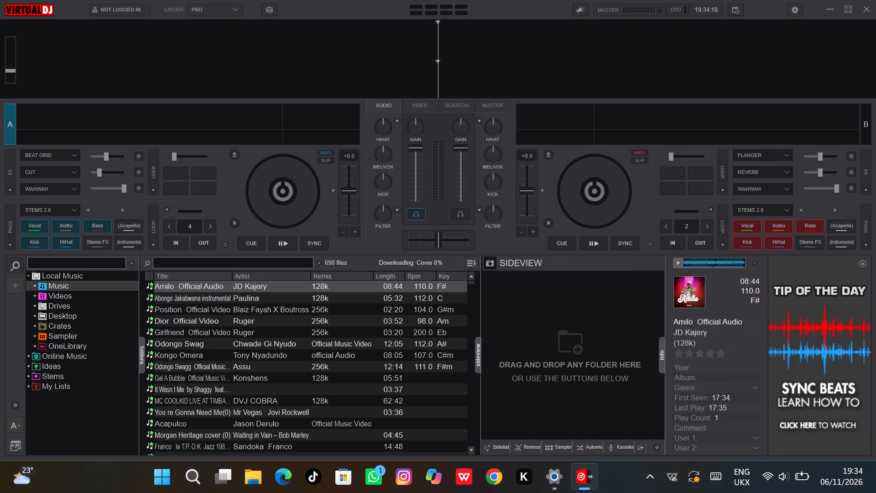
left_click(286, 262)
key("a")
type("bo")
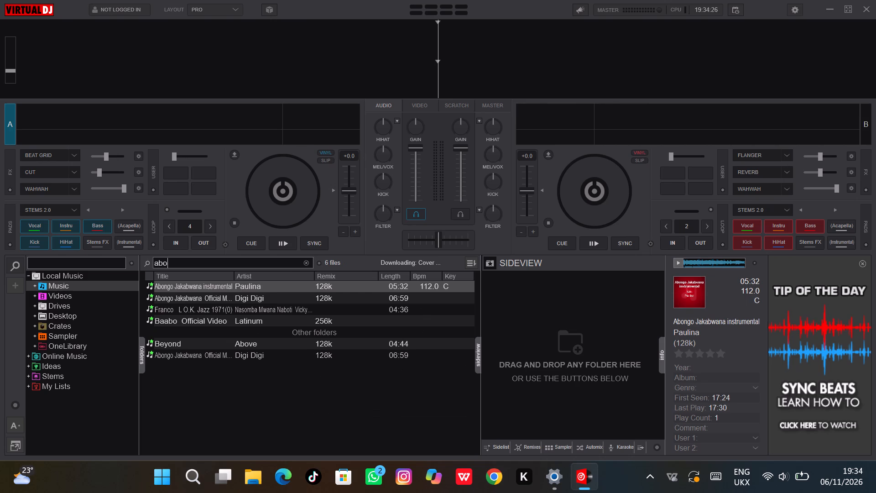
left_click_drag(291, 284, 293, 281)
left_click_drag(293, 281, 289, 183)
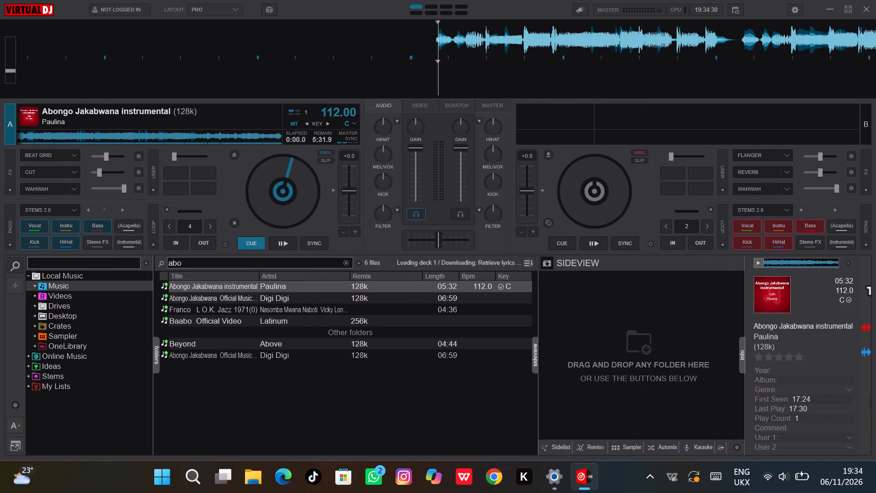
type("ccc")
key("space")
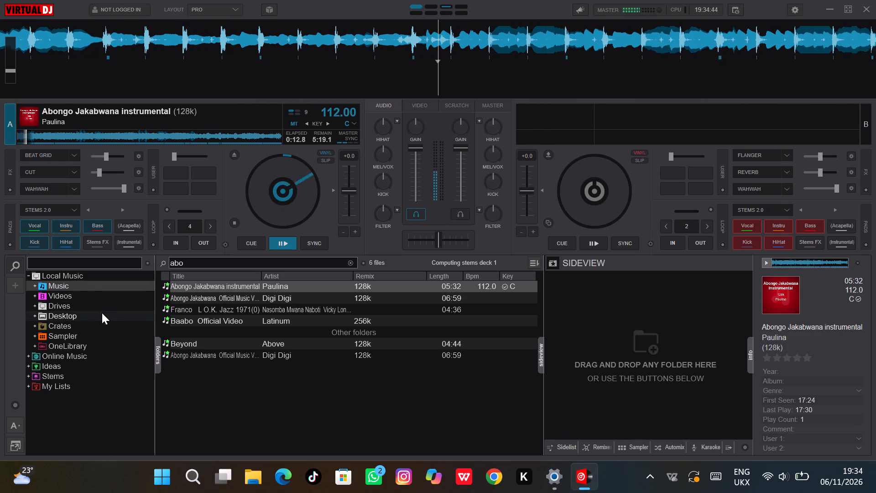
Search the Online Music source for "abongo".
left_click(94, 357)
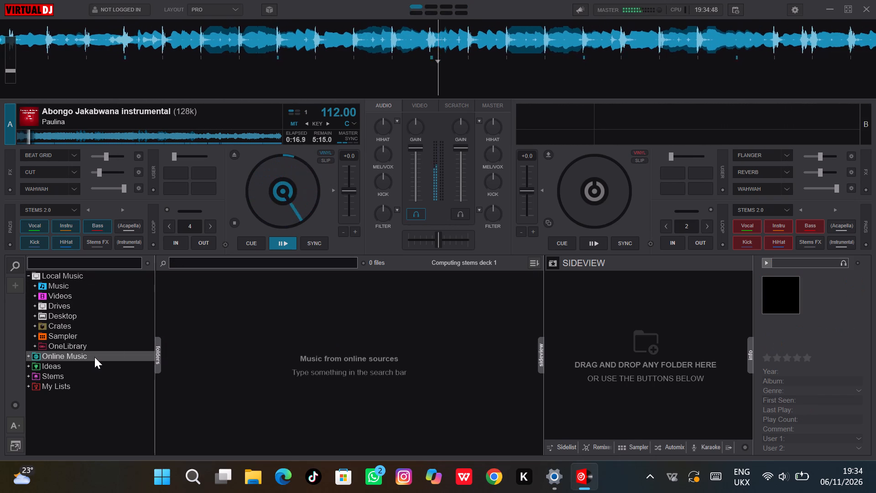
left_click(245, 261)
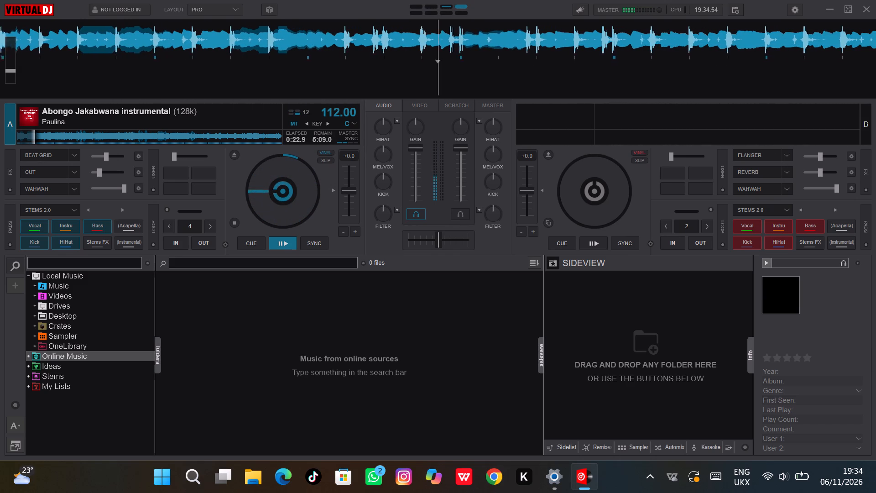
type("abo")
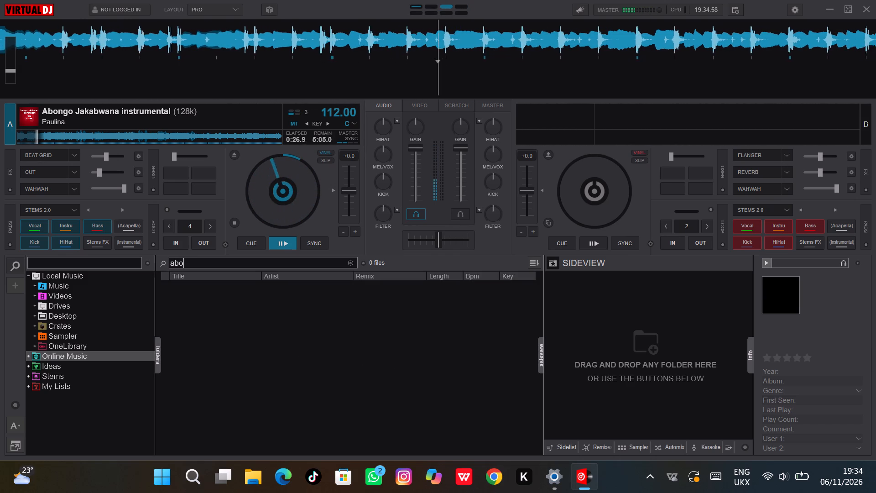
type("ngo")
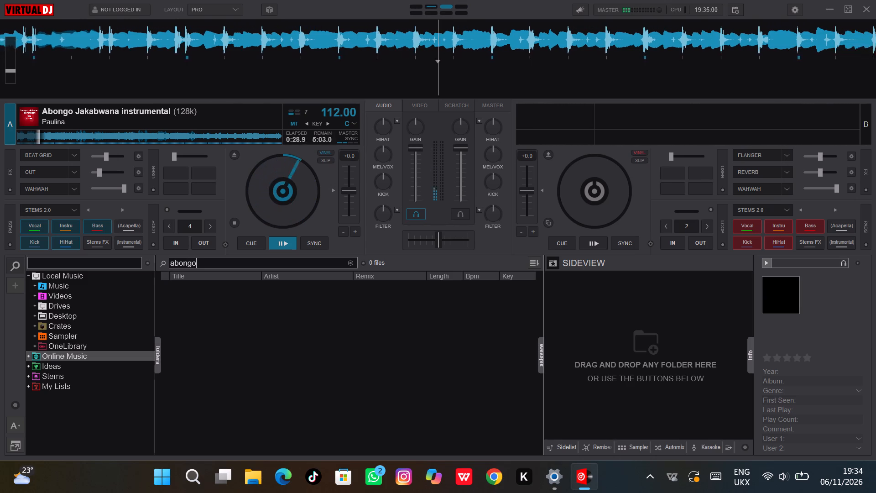
key("Return")
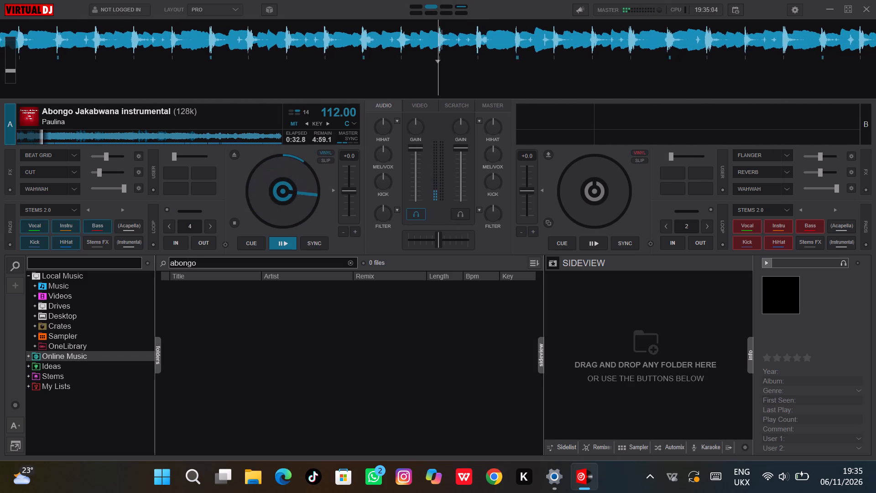
left_click(245, 261)
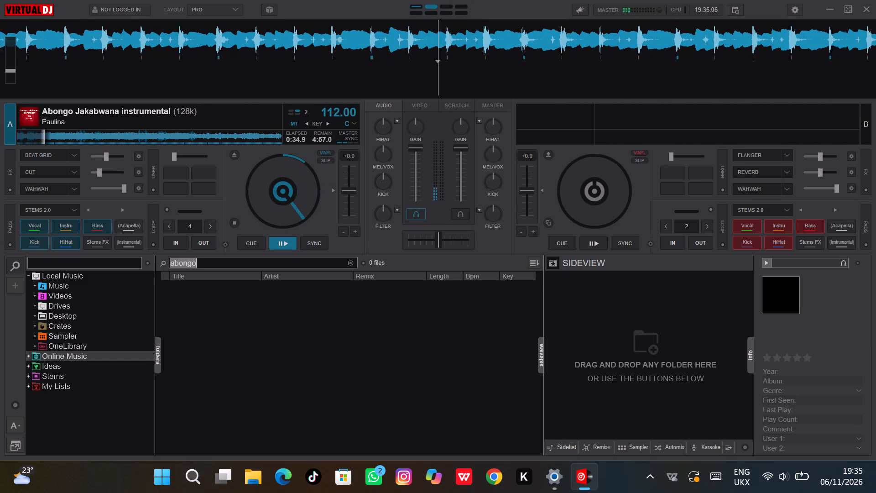
left_click(245, 261)
key("Return")
key("Return")
key("Return")
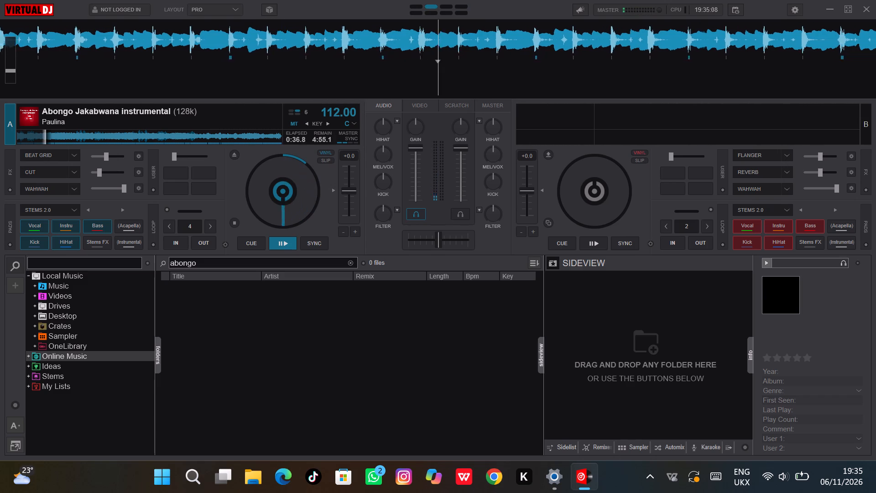
left_click(215, 271)
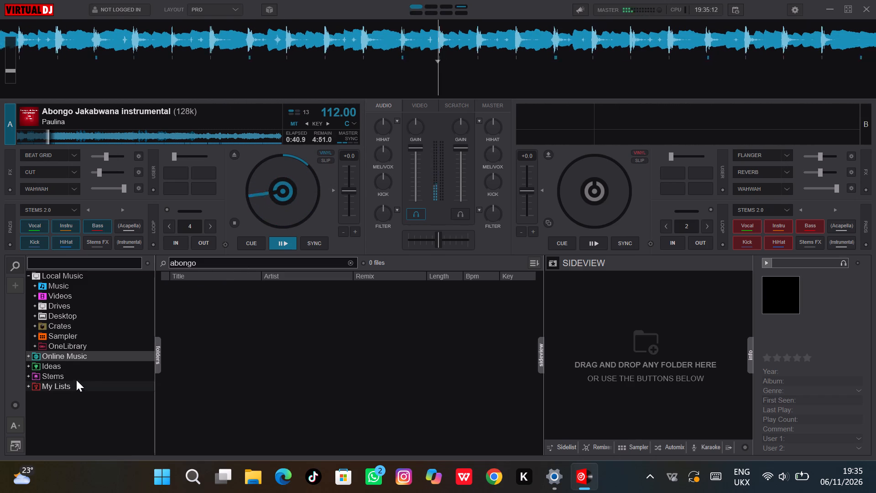
Expand the Ideas folder and look at its GeniusDJ recommendations.
left_click(79, 361)
left_click(79, 361)
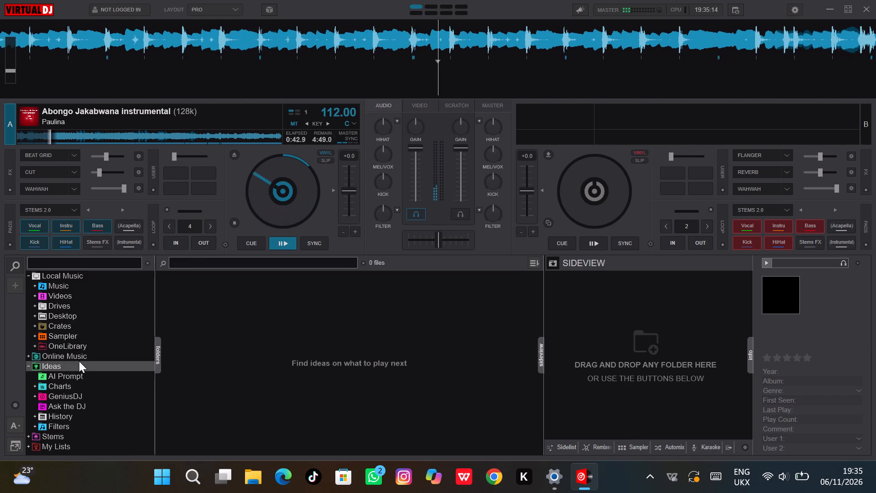
left_click(95, 396)
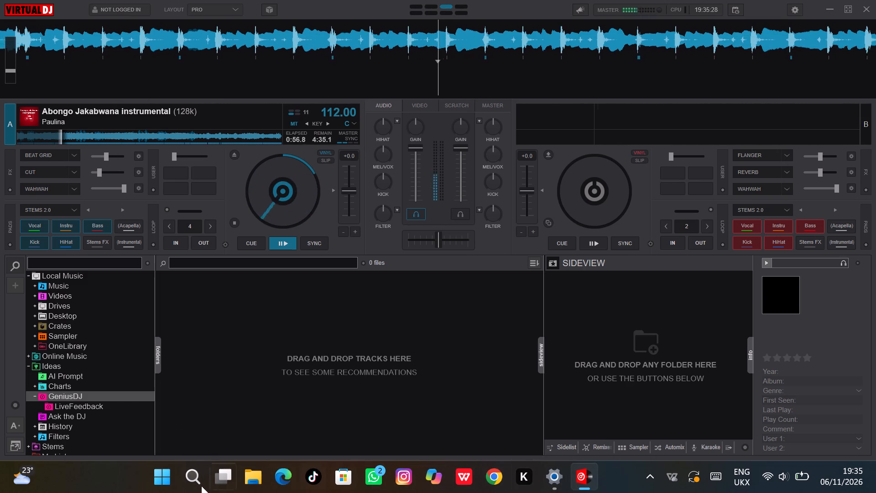
Search Windows for "abongo" and narrow the results to the web.
left_click(185, 479)
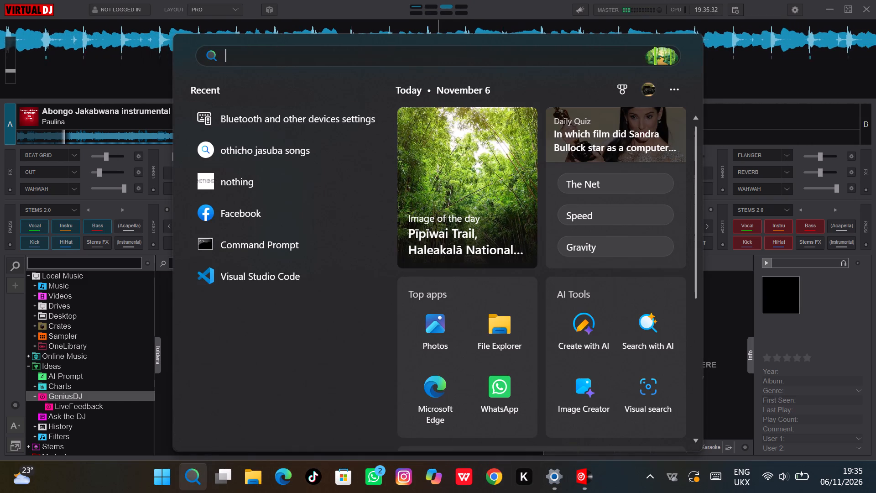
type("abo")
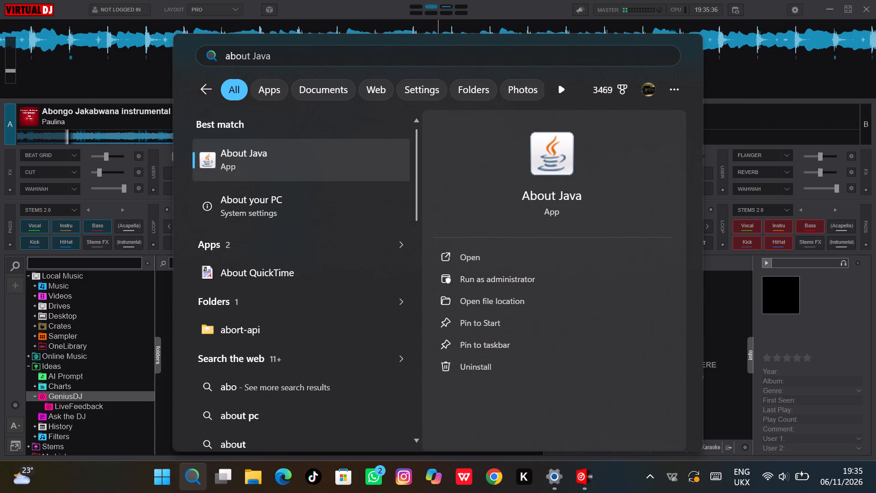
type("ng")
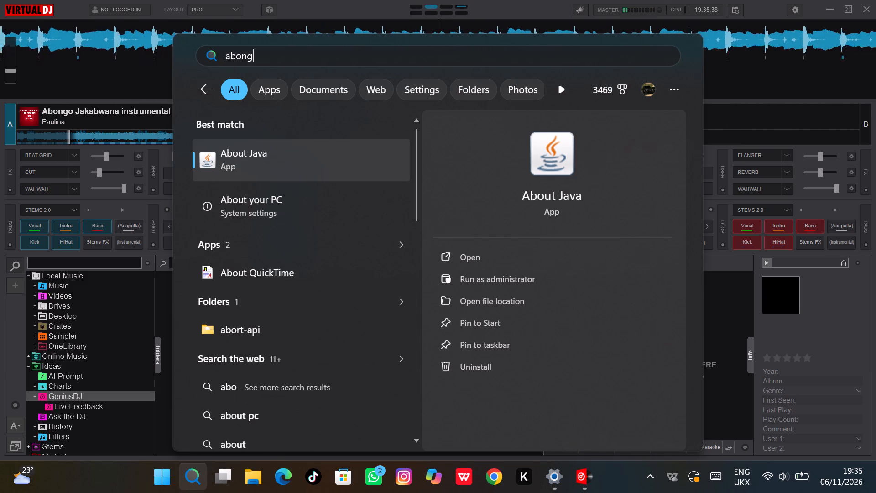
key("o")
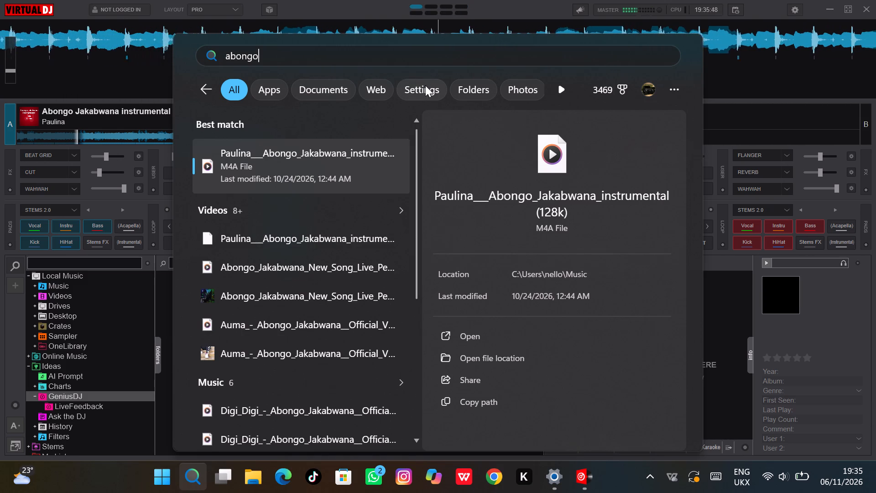
left_click(370, 89)
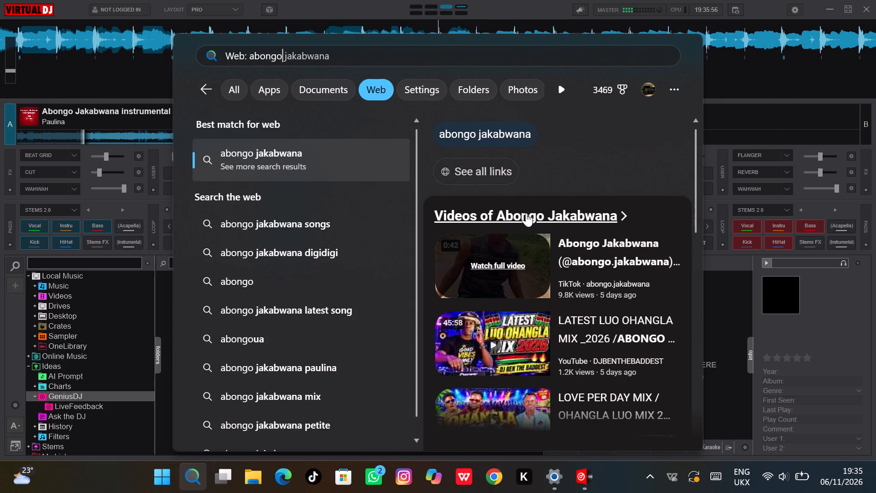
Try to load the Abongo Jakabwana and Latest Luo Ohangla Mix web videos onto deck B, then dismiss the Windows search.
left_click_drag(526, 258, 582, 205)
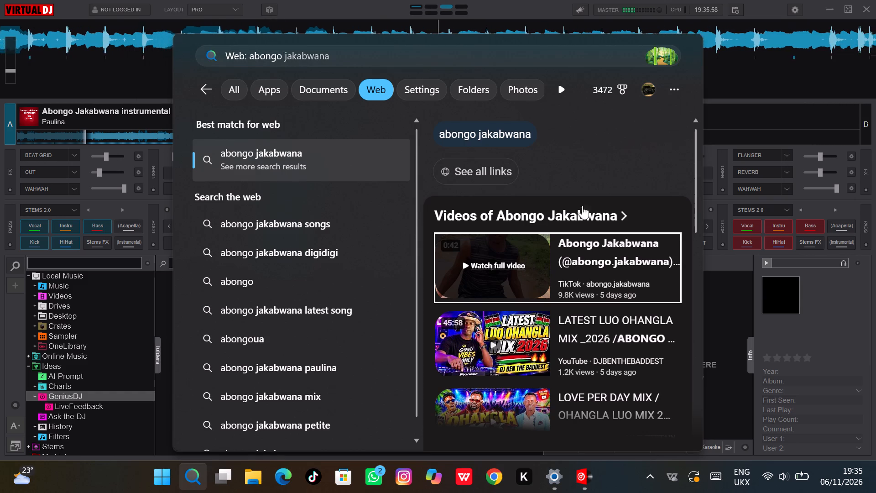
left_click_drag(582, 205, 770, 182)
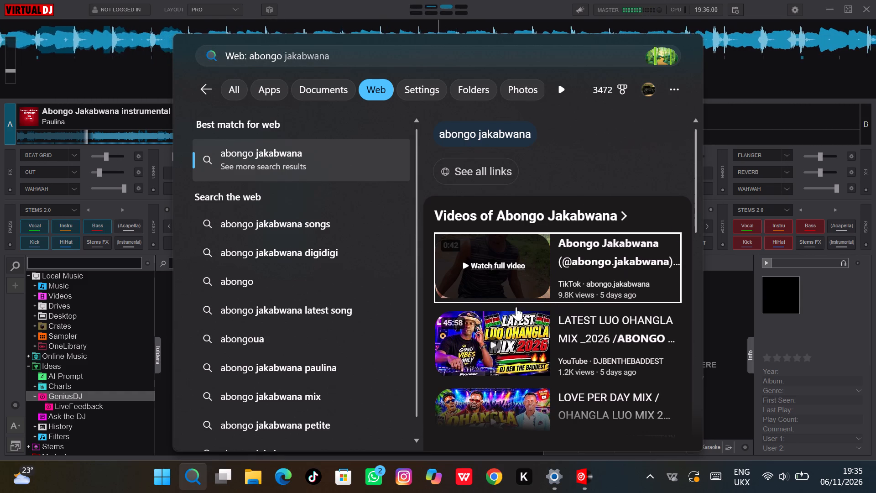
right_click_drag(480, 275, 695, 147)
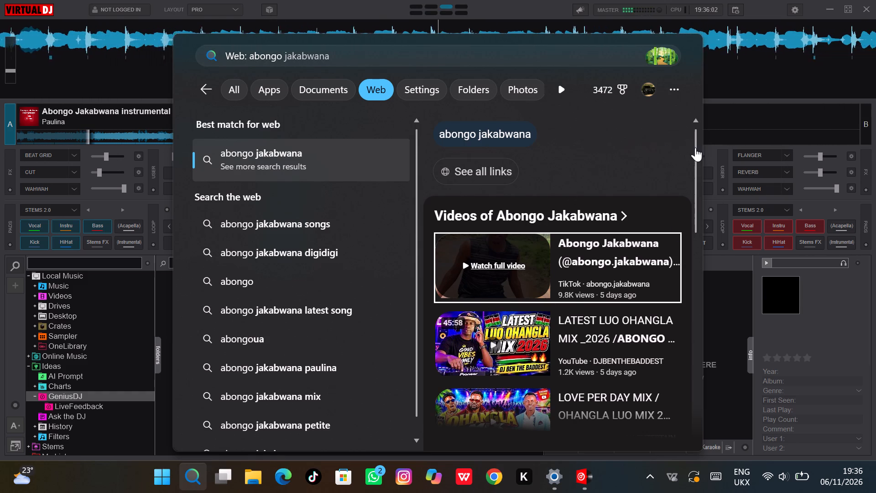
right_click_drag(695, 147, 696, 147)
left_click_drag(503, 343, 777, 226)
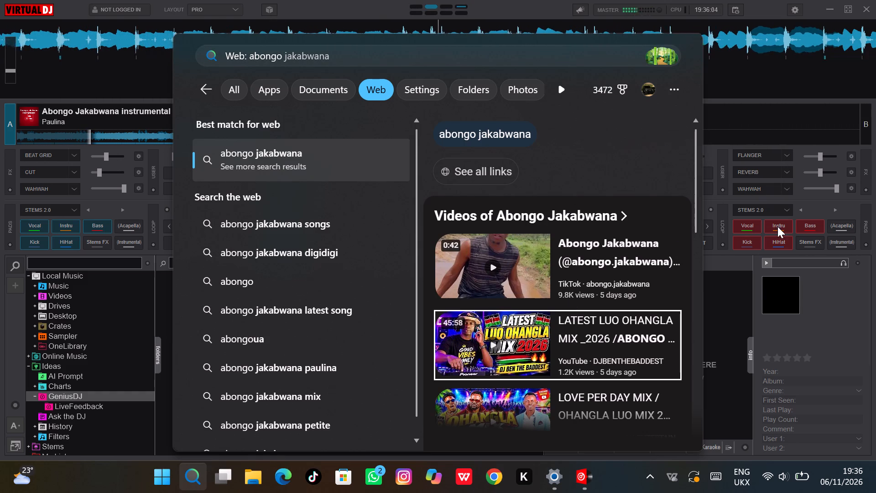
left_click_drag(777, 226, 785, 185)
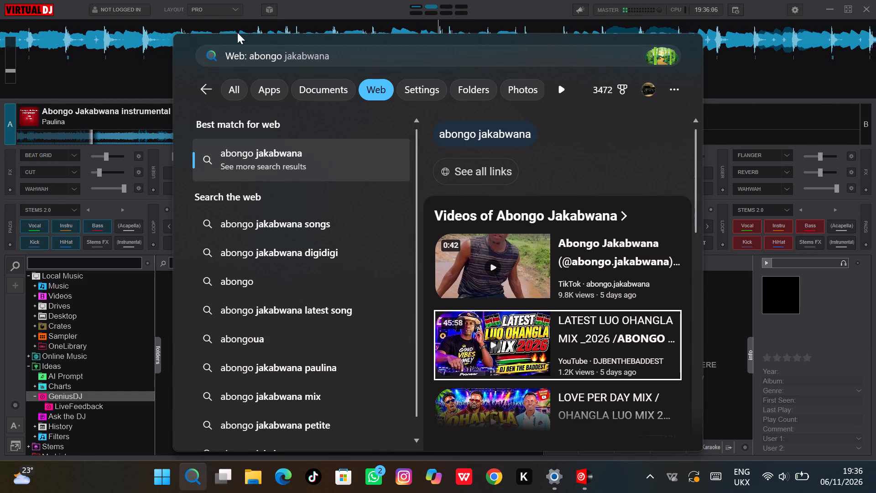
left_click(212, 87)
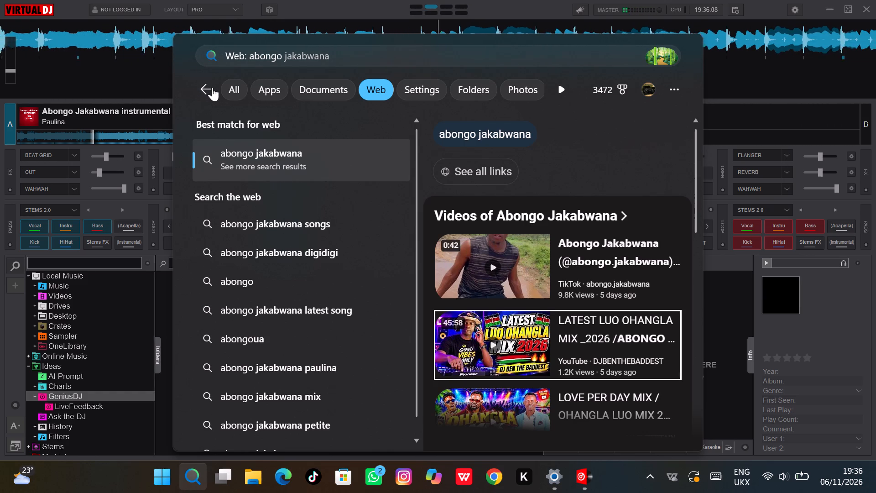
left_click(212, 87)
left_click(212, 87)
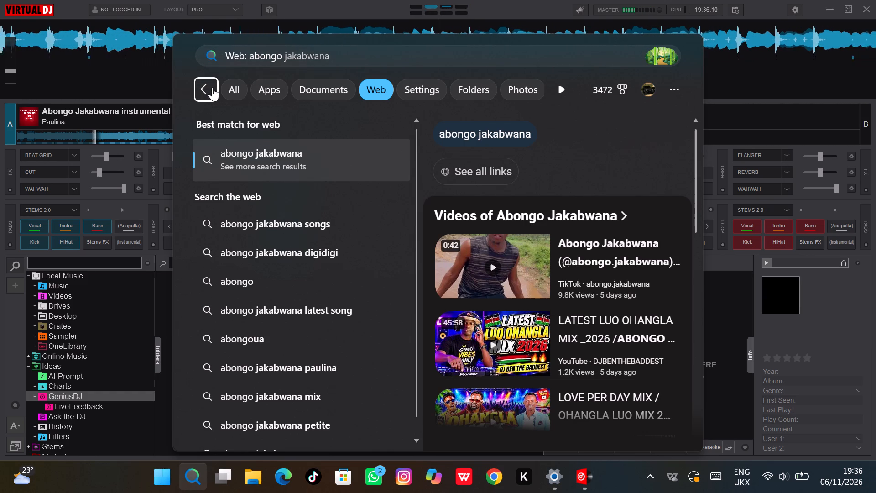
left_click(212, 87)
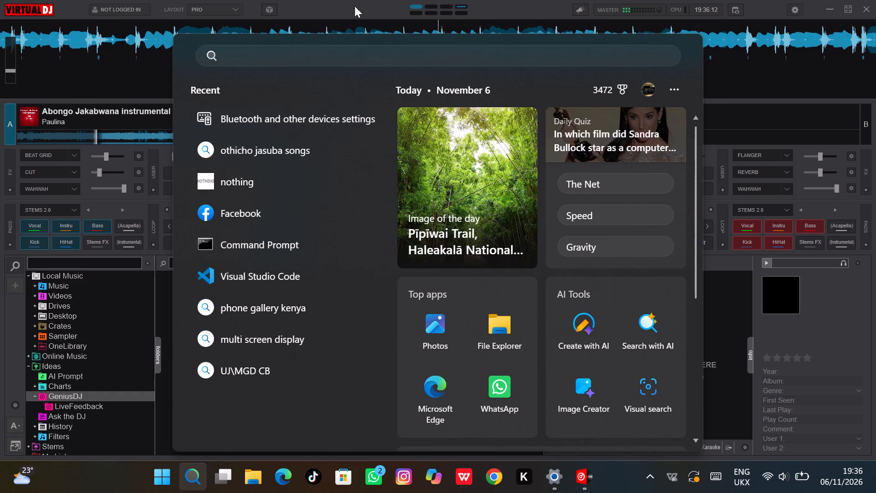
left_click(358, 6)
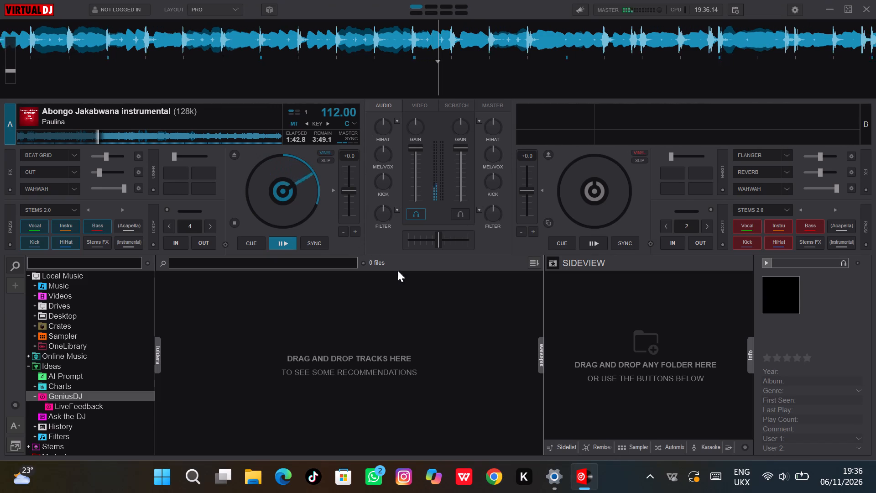
Search the local Music folder for "othi", and retry the search in capitals as "OTHI".
left_click(116, 288)
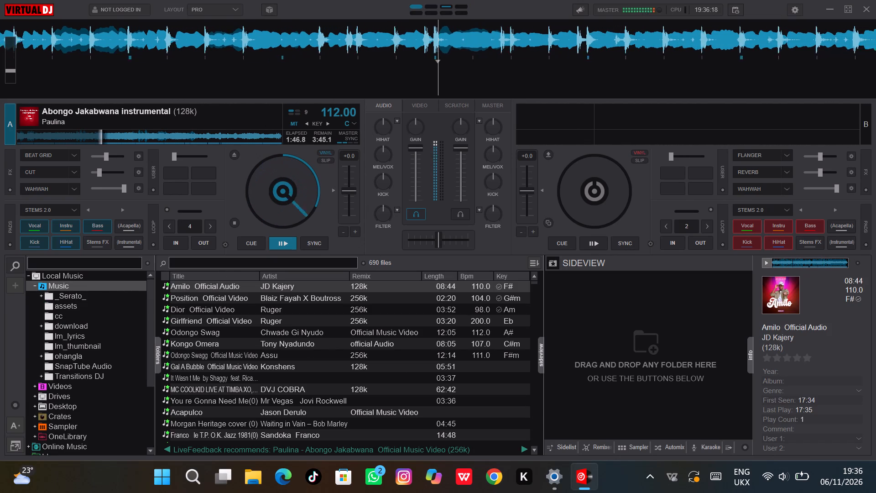
type("othi")
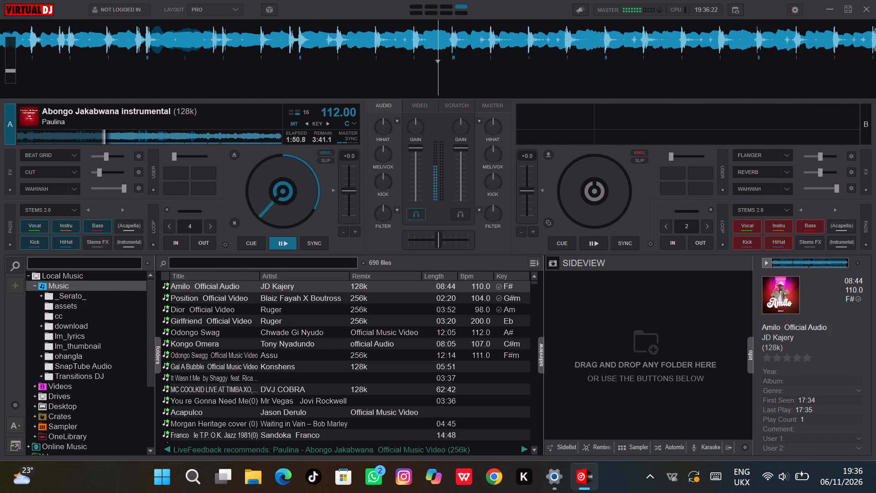
left_click(243, 262)
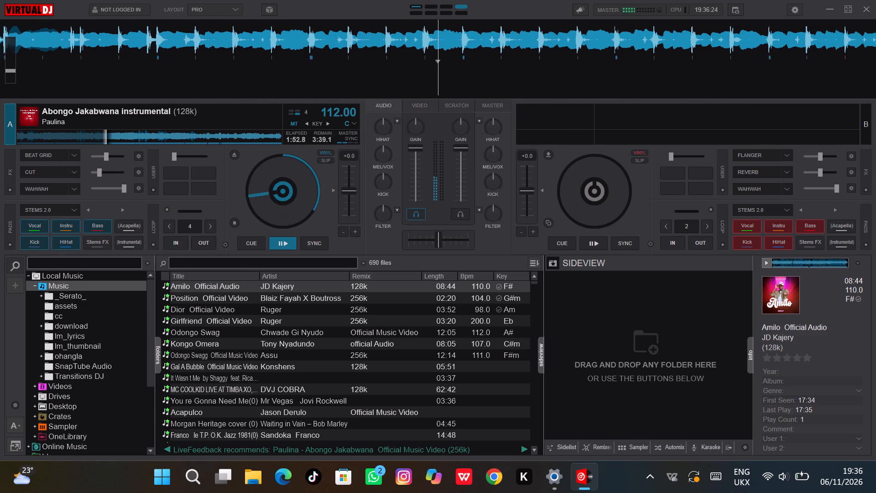
type("othi")
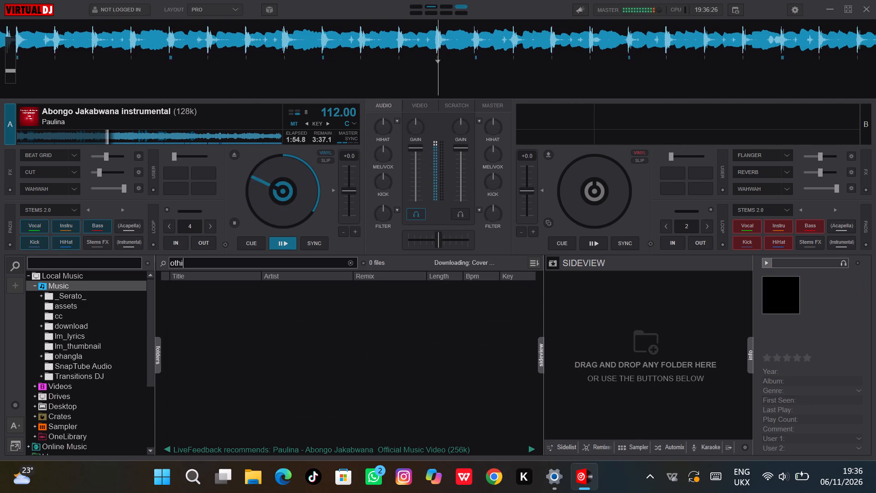
key("BackSpace")
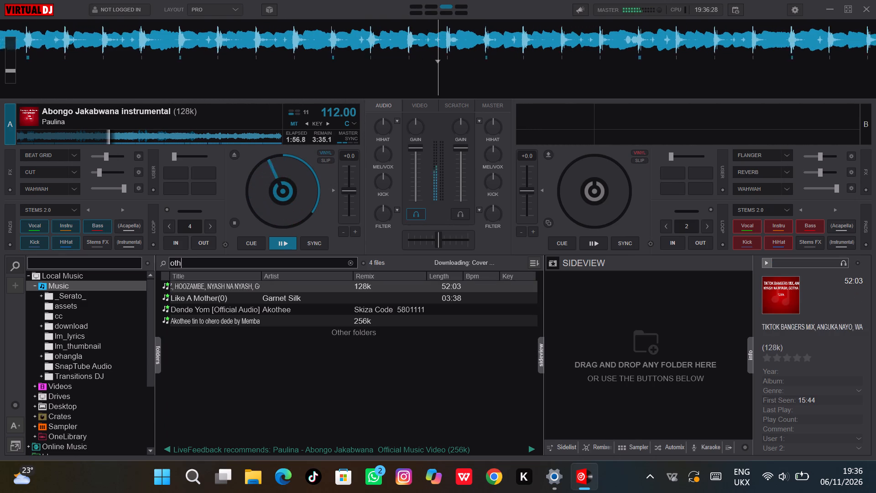
key("BackSpace")
key("BackSpace")
key("BackSpace")
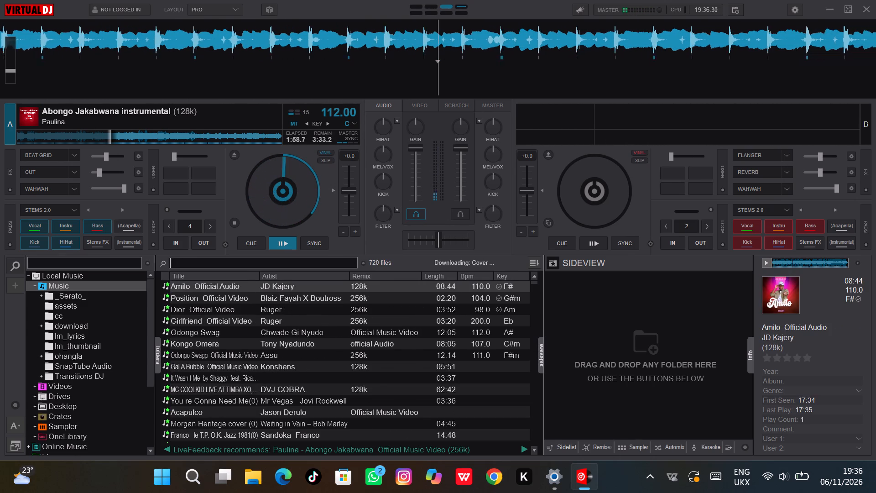
type("OTHI")
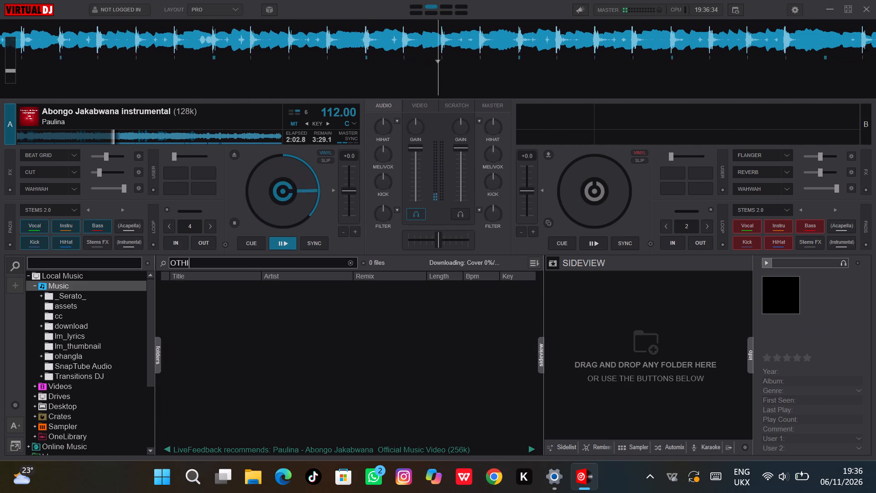
Shorten the Music folder search to "O" and load Amilo Official Audio by JD Kajery onto deck B.
key("BackSpace")
key("BackSpace")
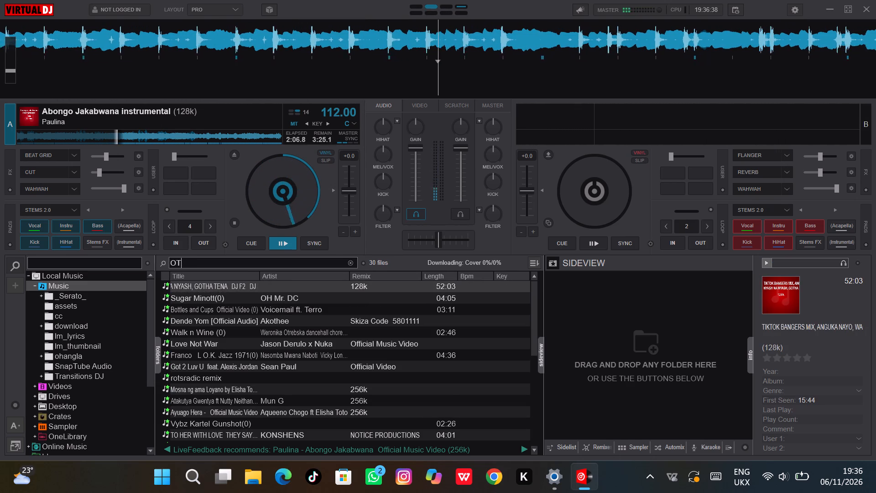
key("BackSpace")
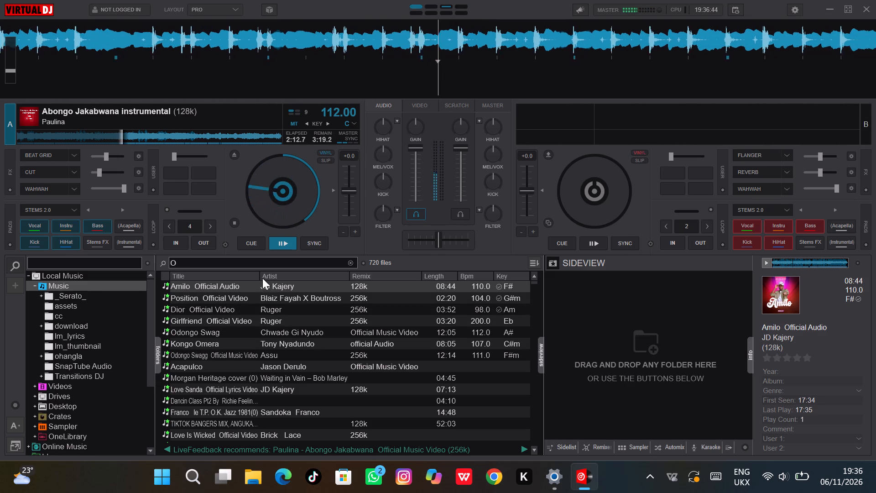
left_click_drag(276, 288, 490, 245)
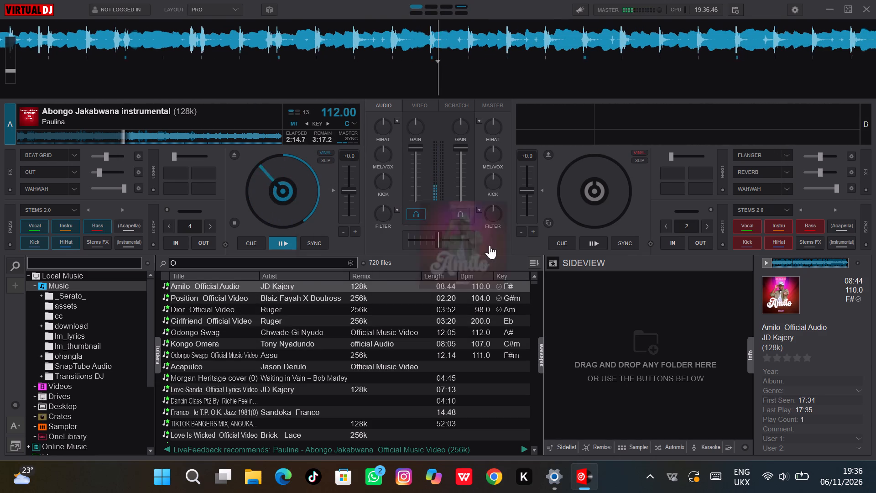
left_click_drag(490, 245, 627, 200)
type("CCCC")
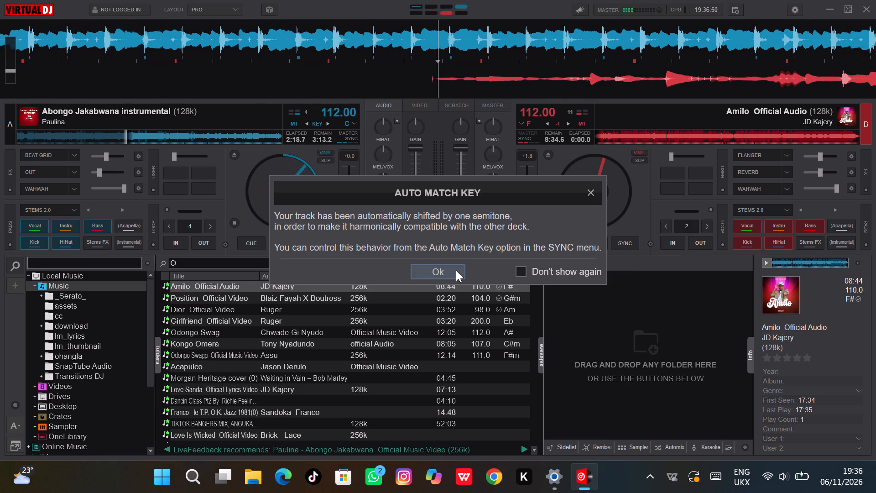
left_click(456, 270)
left_click(456, 270)
Start playing Amilo on deck B and jump ahead into the last two minutes of the track.
key("c")
type("CCCCCCCCCCC")
type("CCC")
type("CCCC")
key("space")
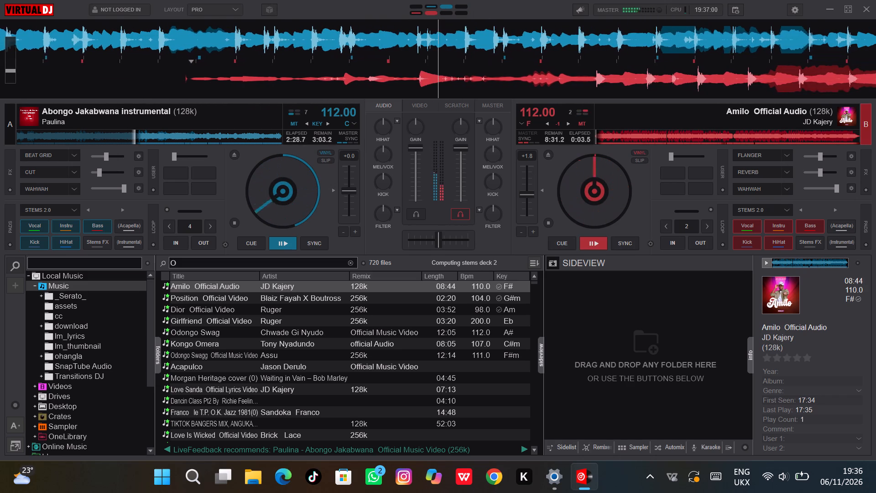
left_click(808, 138)
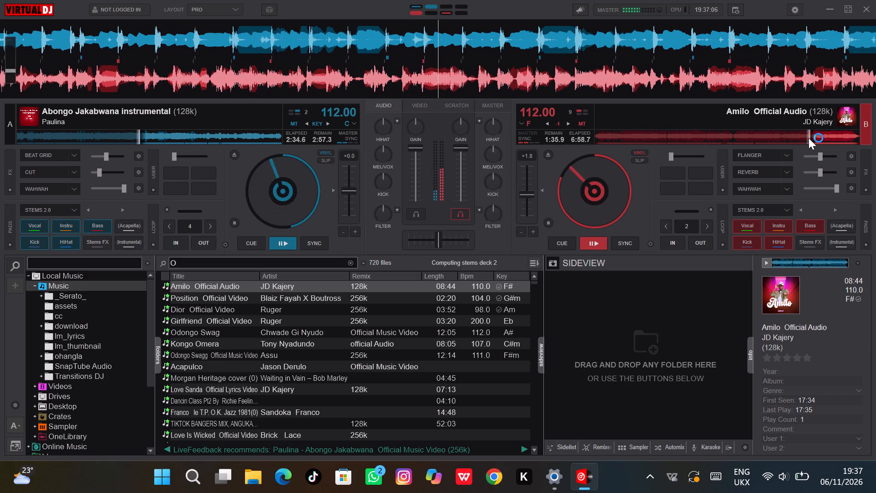
left_click(800, 137)
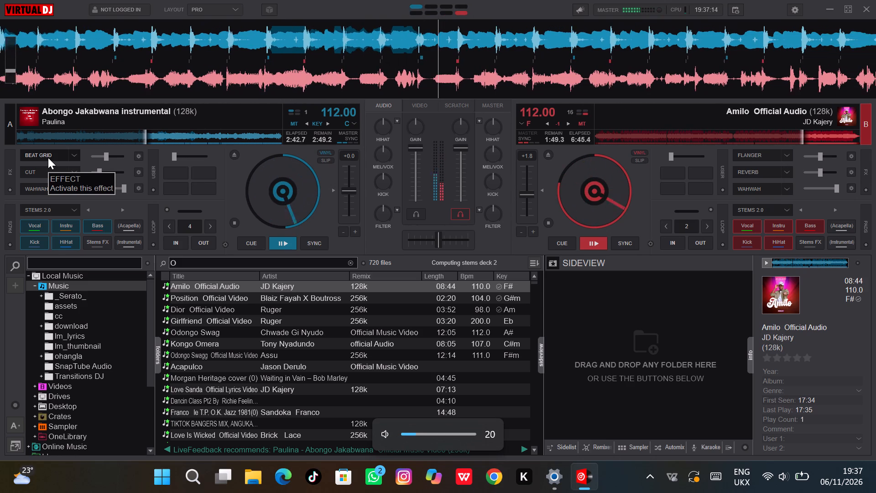
Turn on the Beat Grid effect for deck A and pause the Abongo Jakabwana instrumental.
left_click(48, 157)
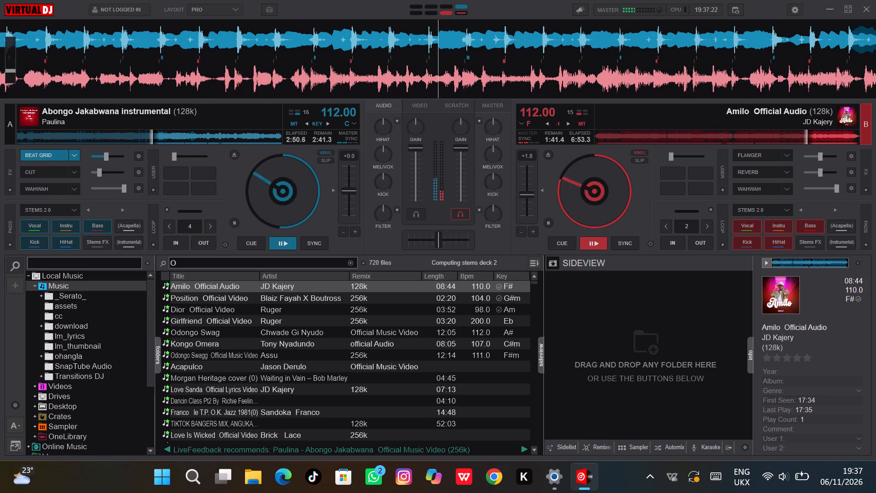
left_click_drag(267, 175, 363, 326)
key("space")
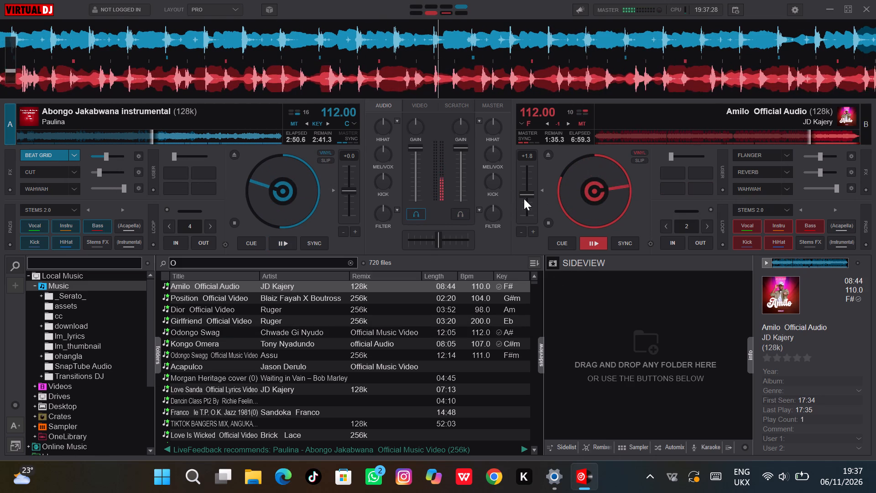
Sync deck B with deck A and restart Amilo from its cue point at the beginning of the track.
triple_click(618, 240)
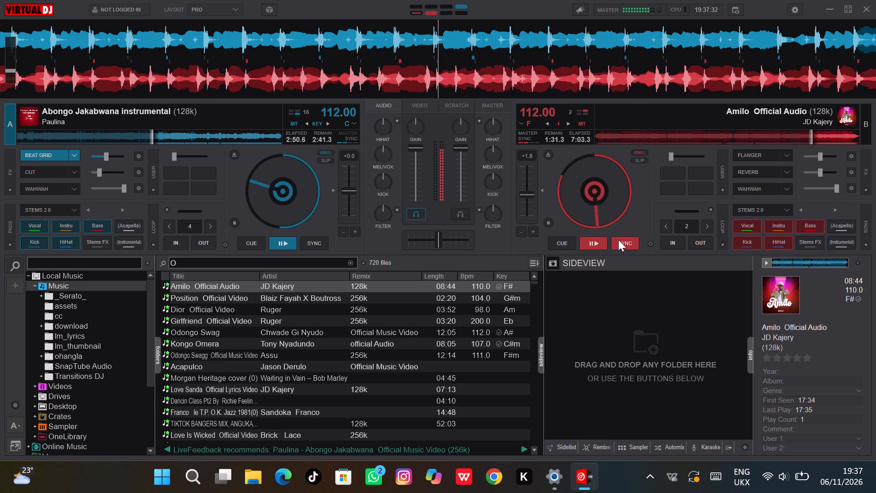
left_click(561, 246)
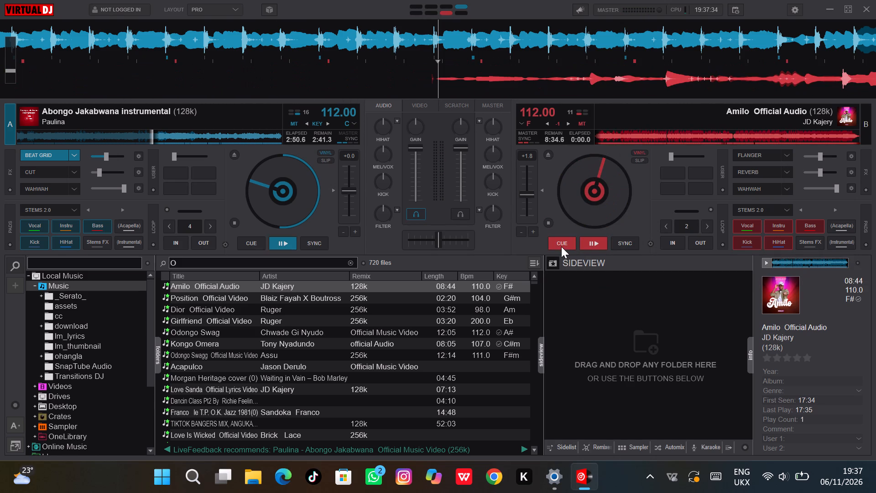
left_click(561, 246)
key("space")
key("space")
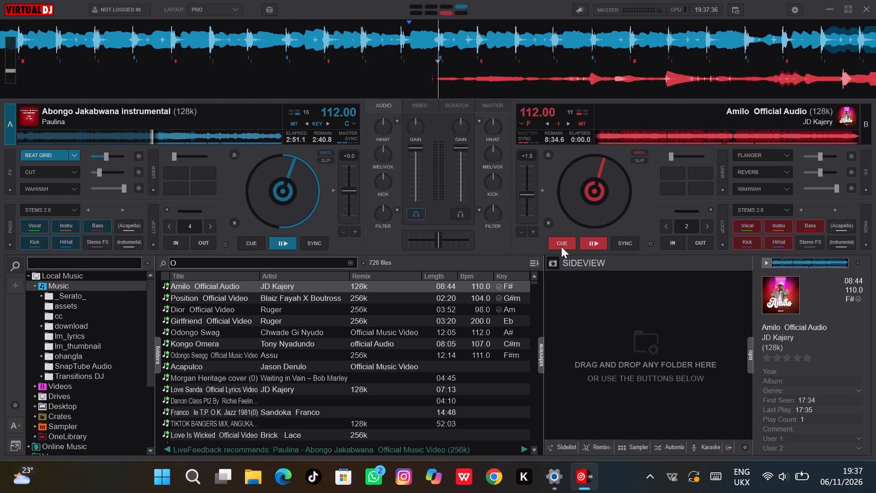
key("space")
key("space")
left_click(561, 246)
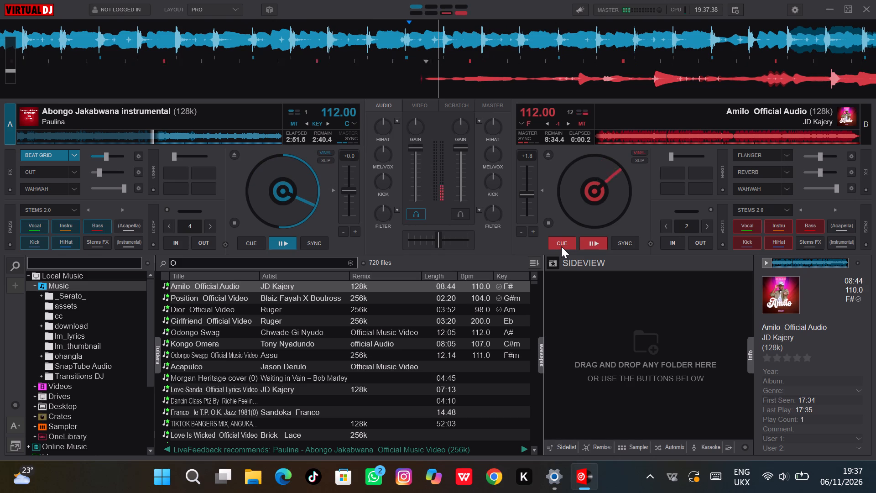
left_click(606, 246)
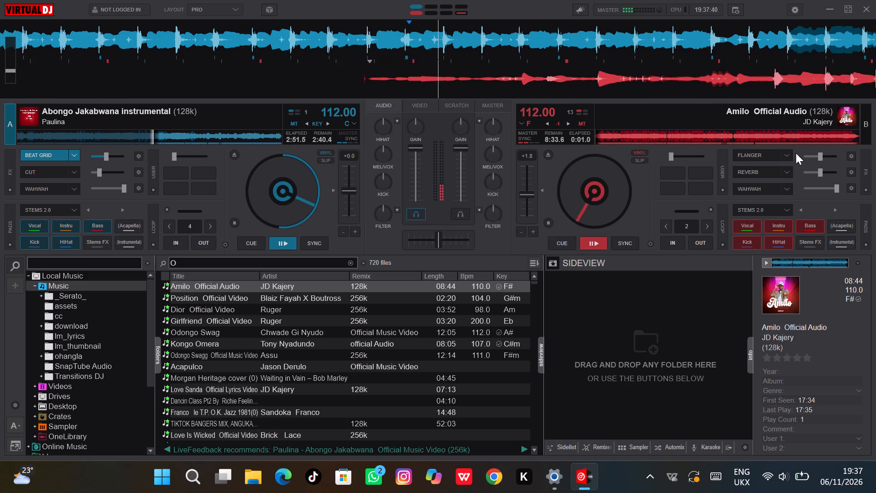
Jump playback of Amilo on deck B to about the 7:00 mark.
left_click(820, 136)
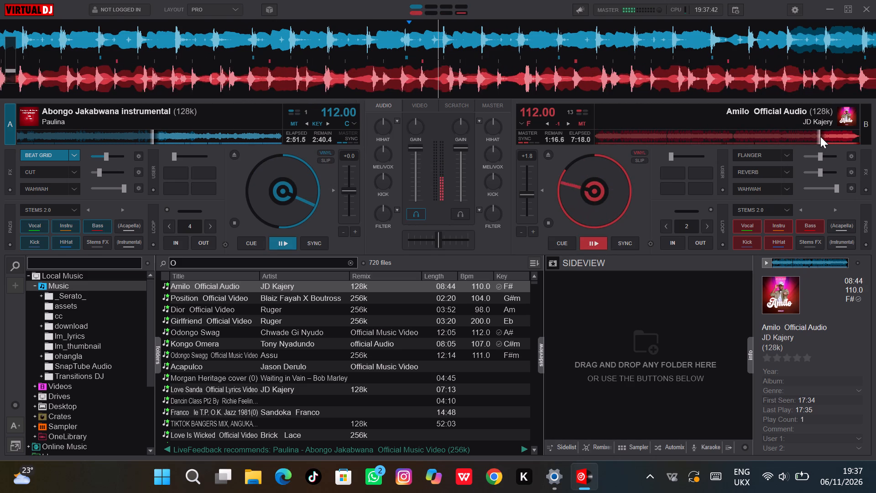
left_click(812, 136)
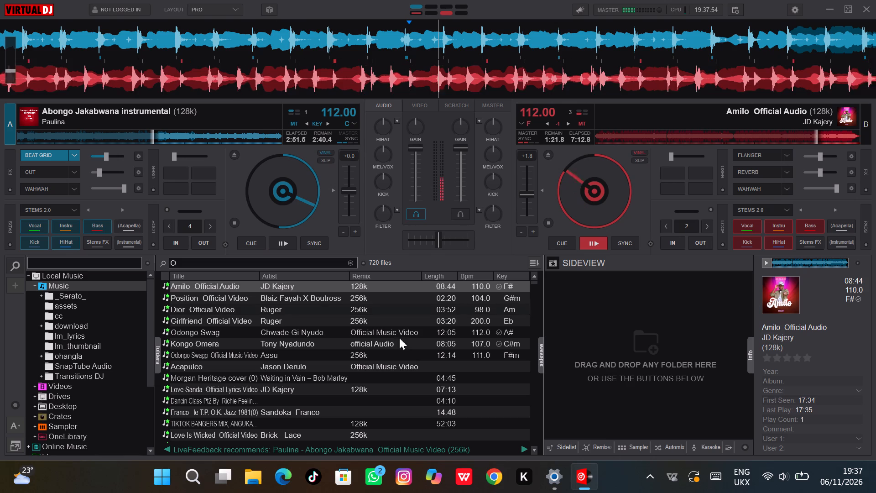
Look through the "O" search results in the Music folder for another track to mix.
left_click(535, 445)
left_click(535, 445)
left_click(535, 445)
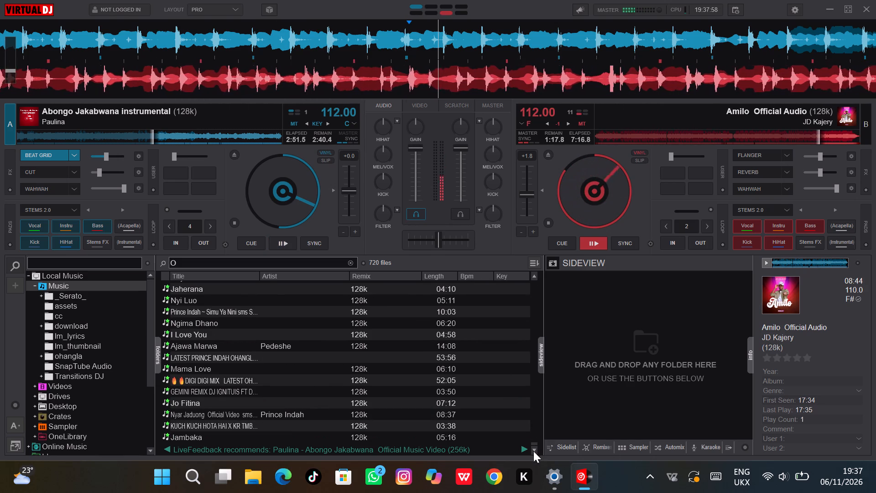
left_click(533, 454)
left_click(533, 454)
triple_click(533, 452)
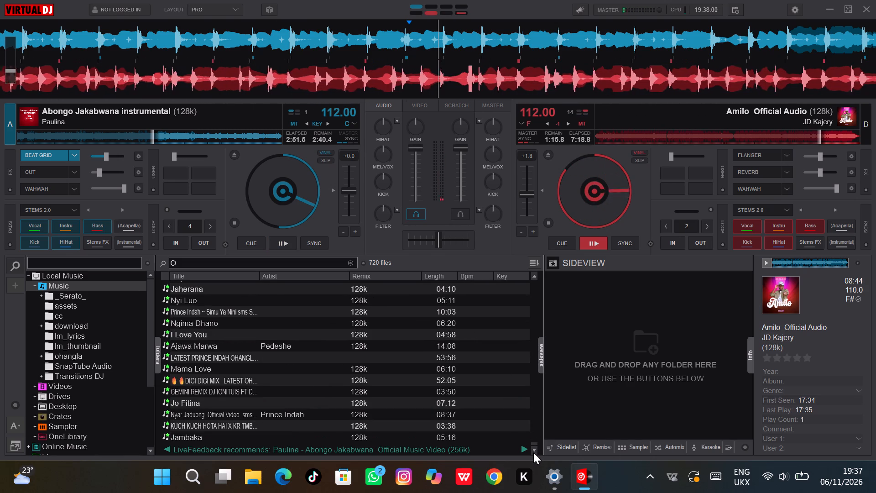
left_click(533, 452)
left_click(533, 452)
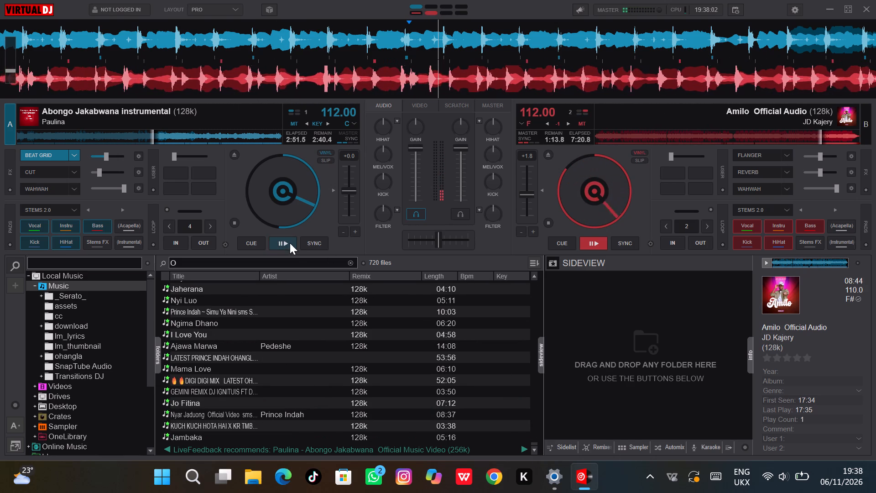
Clear the search and look through the full Music folder track list for another song to mix.
left_click(308, 261)
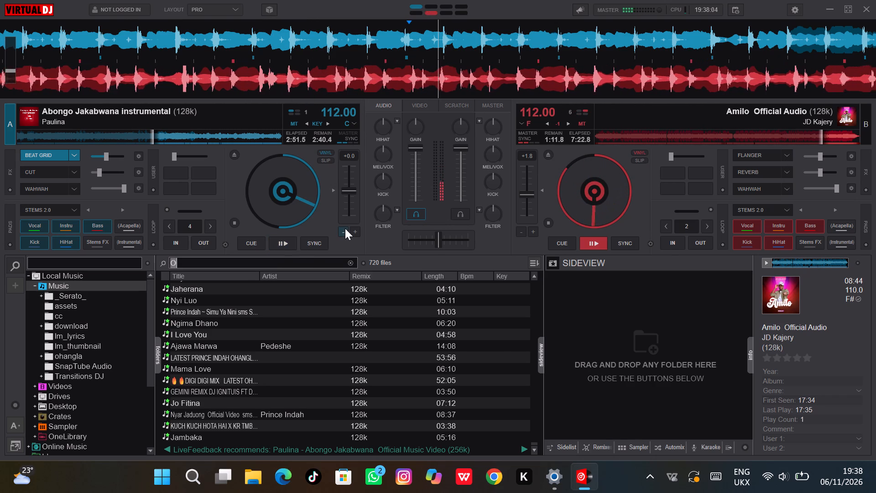
key("BackSpace")
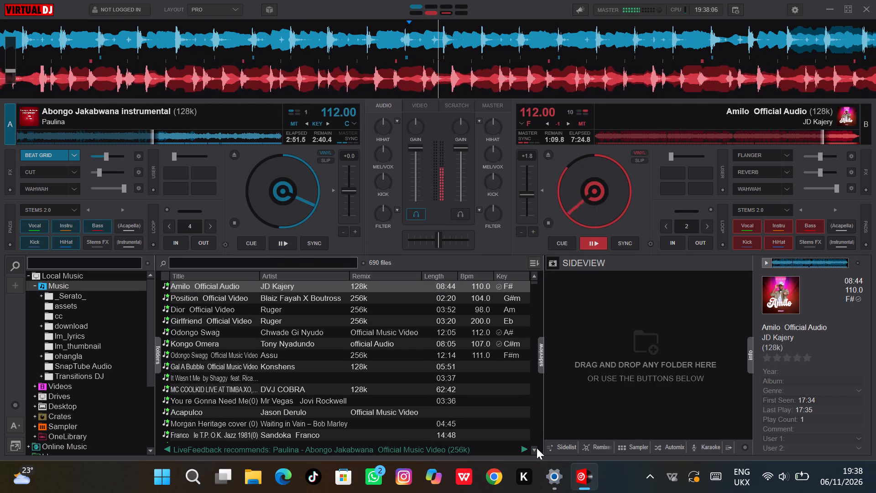
left_click(537, 448)
left_click(537, 448)
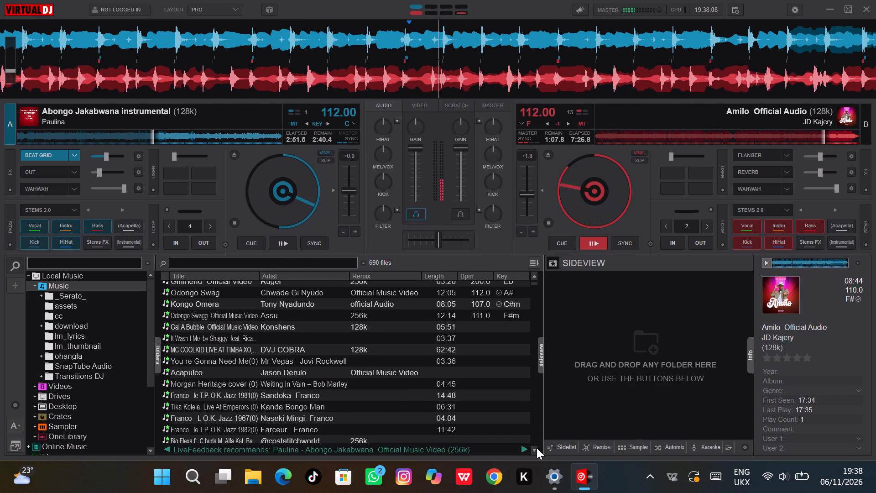
left_click(537, 448)
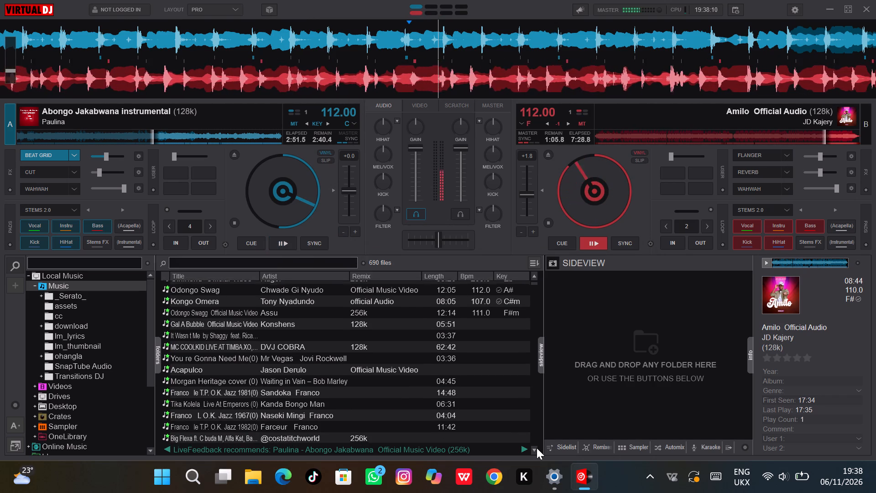
left_click(537, 448)
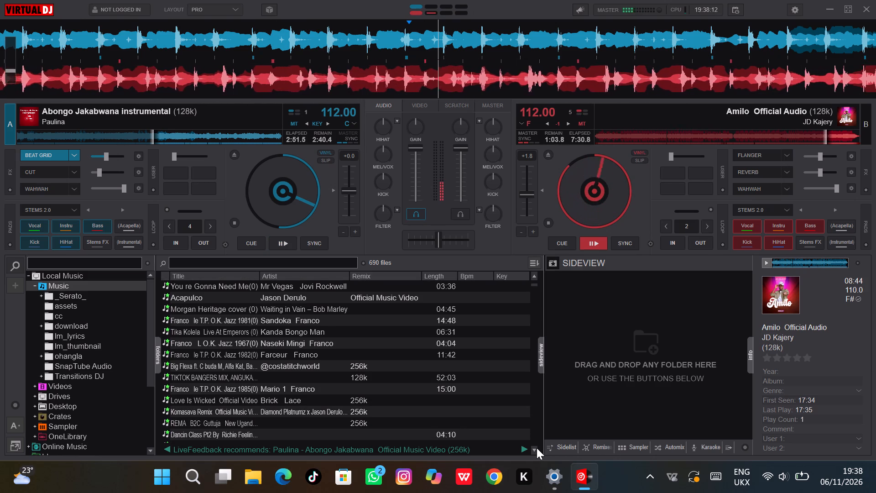
left_click(537, 448)
left_click(537, 448)
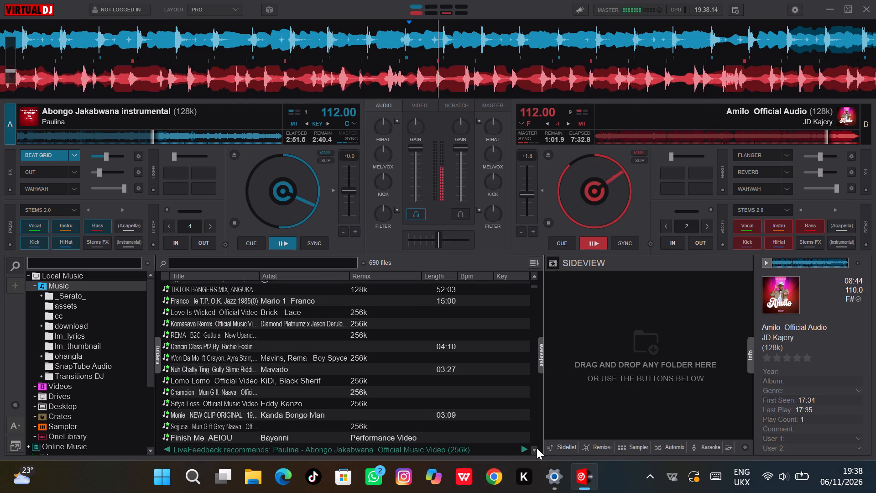
left_click(537, 448)
left_click(537, 448)
left_click(531, 456)
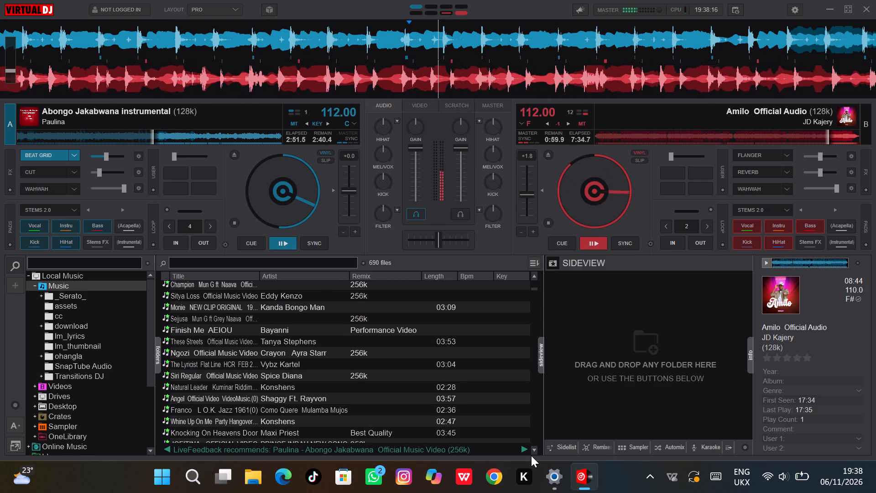
left_click(533, 447)
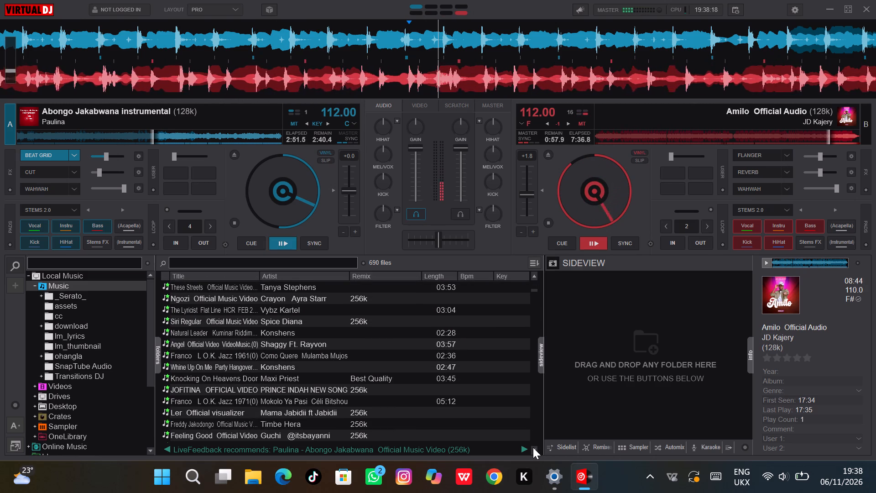
left_click(533, 447)
double_click(533, 447)
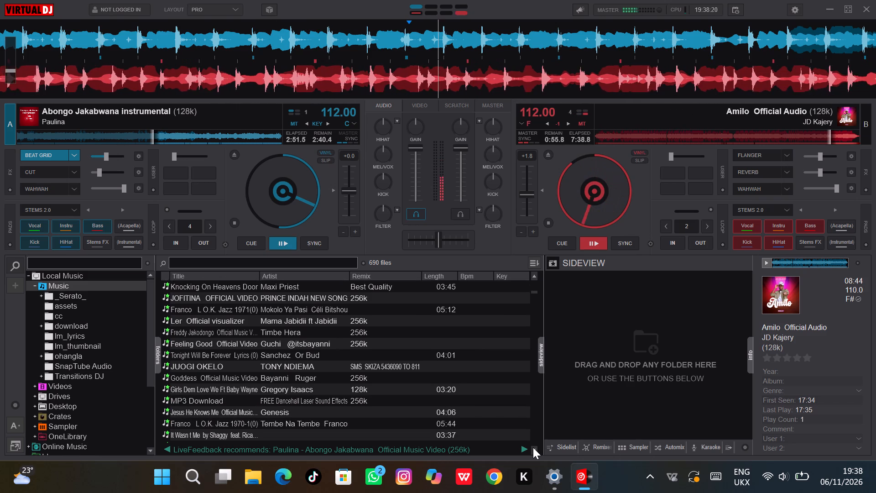
left_click(533, 447)
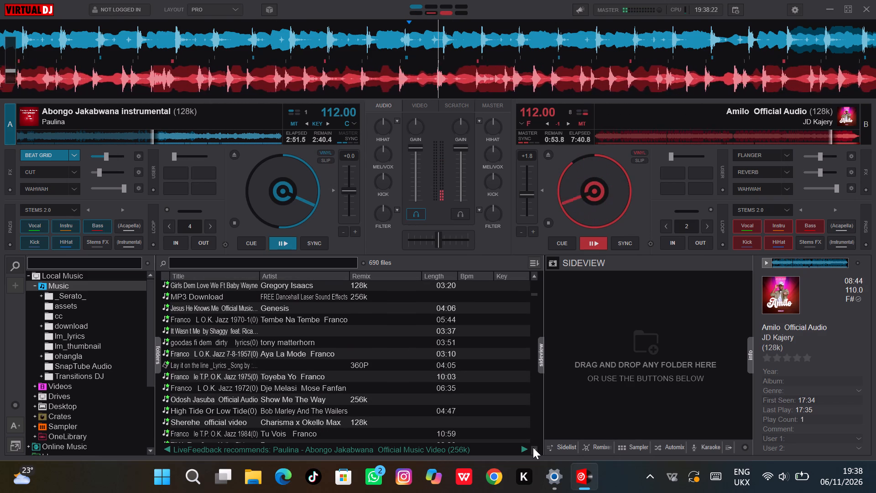
left_click(533, 447)
left_click(533, 447)
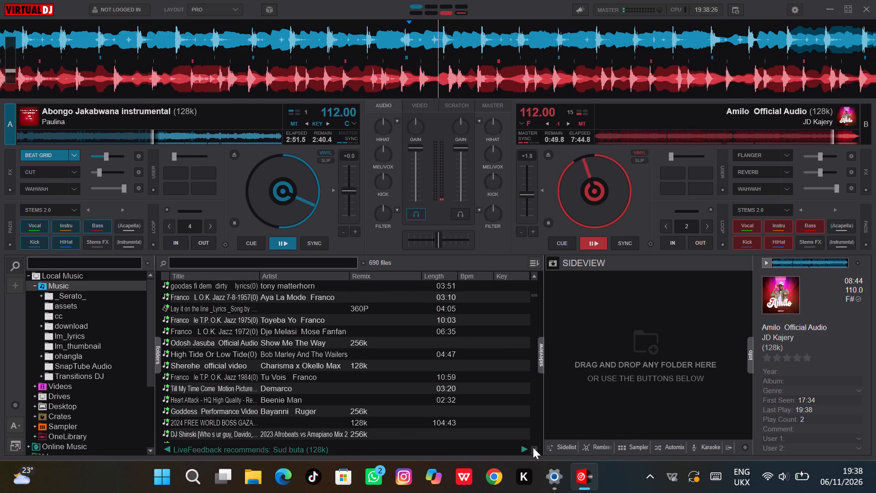
left_click(533, 447)
left_click(533, 447)
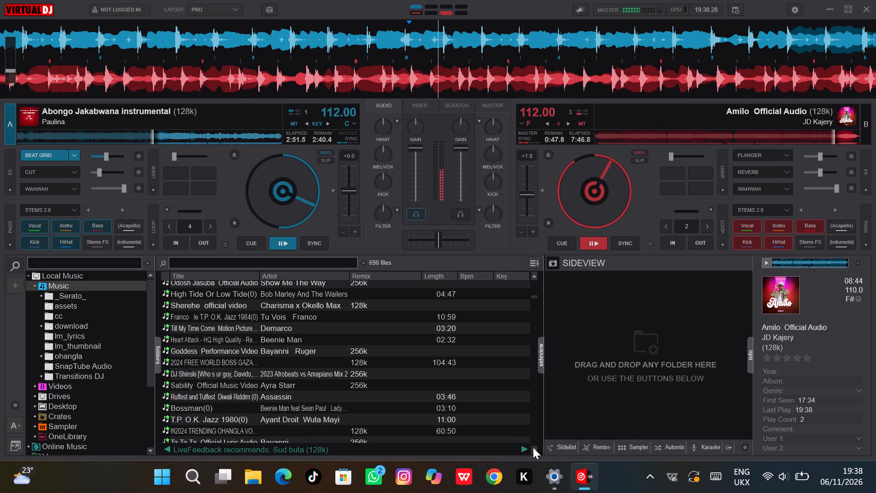
left_click(533, 447)
left_click(533, 447)
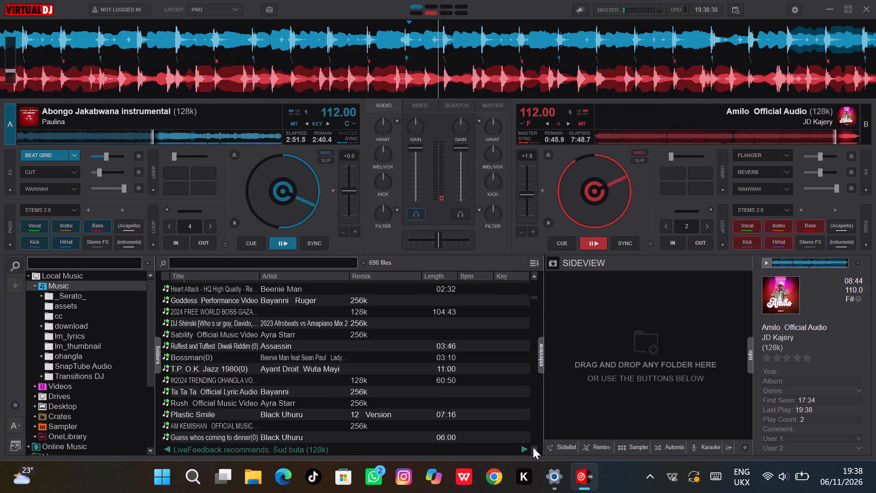
left_click(533, 447)
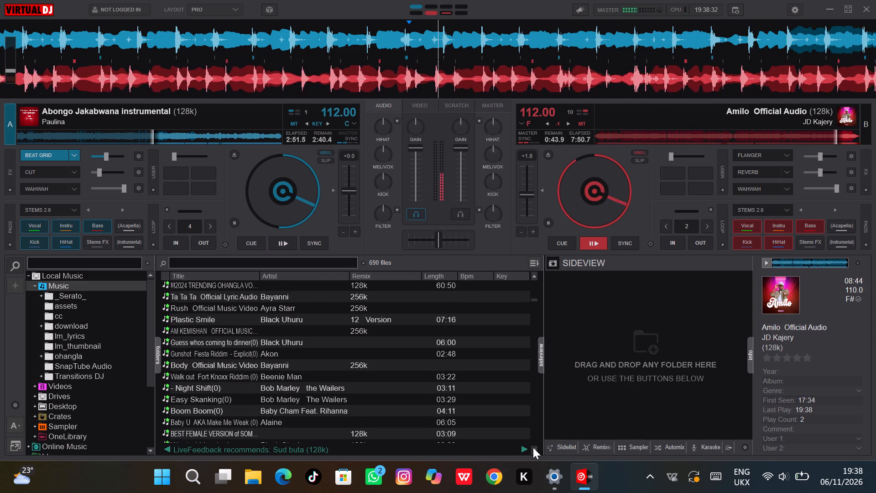
left_click(533, 447)
left_click(533, 447)
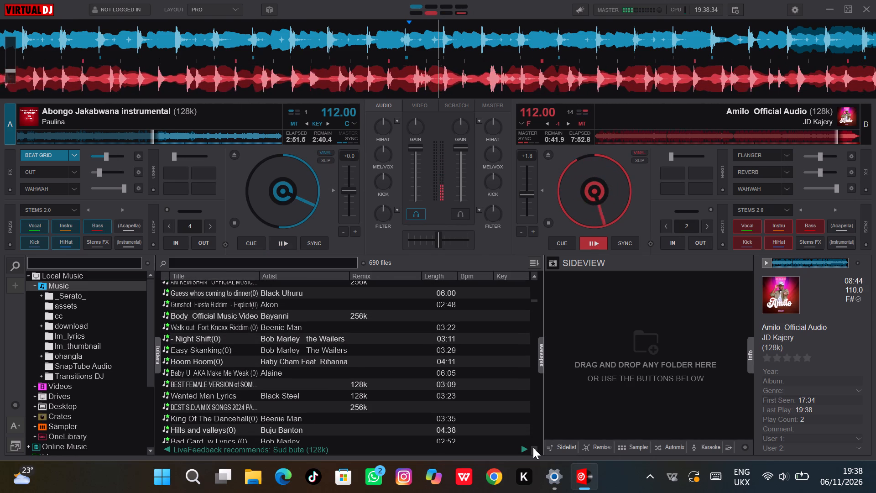
left_click(533, 447)
left_click(533, 447)
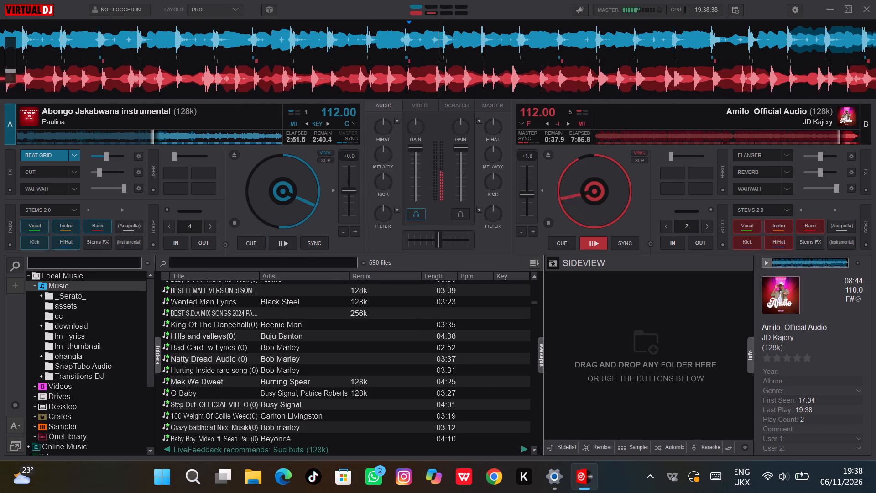
Resume playing the Abongo Jakabwana instrumental on deck A.
type("UN")
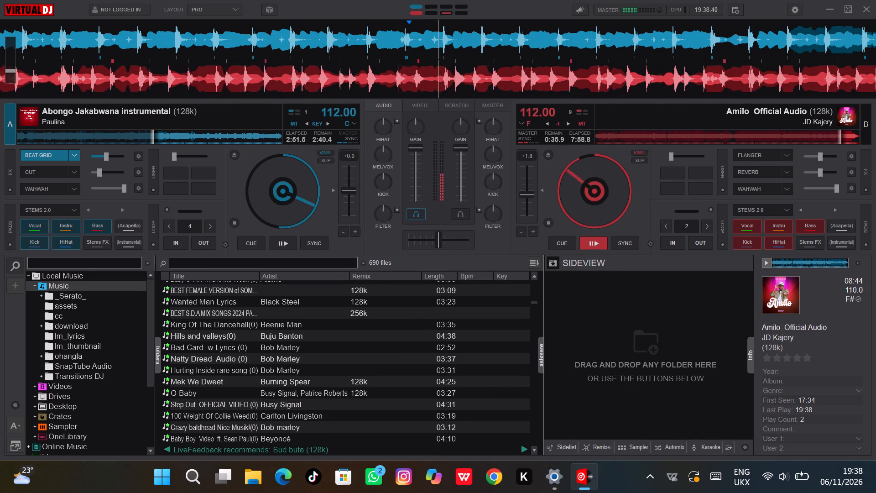
key("space")
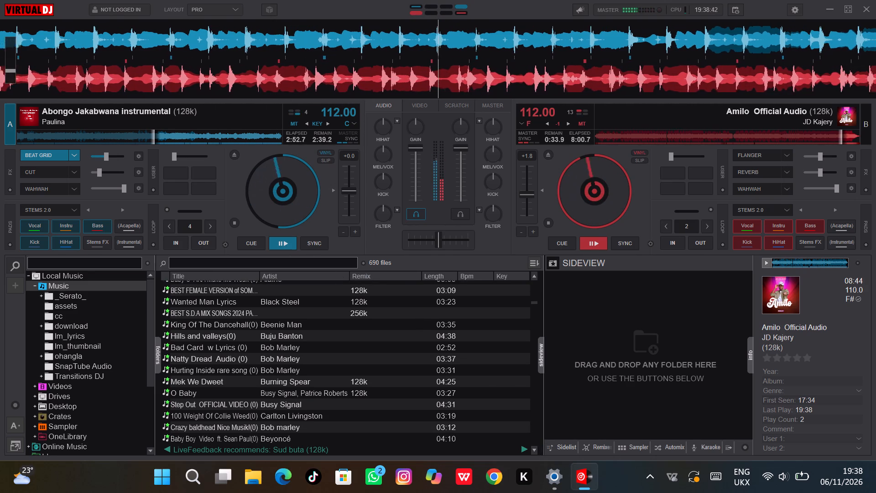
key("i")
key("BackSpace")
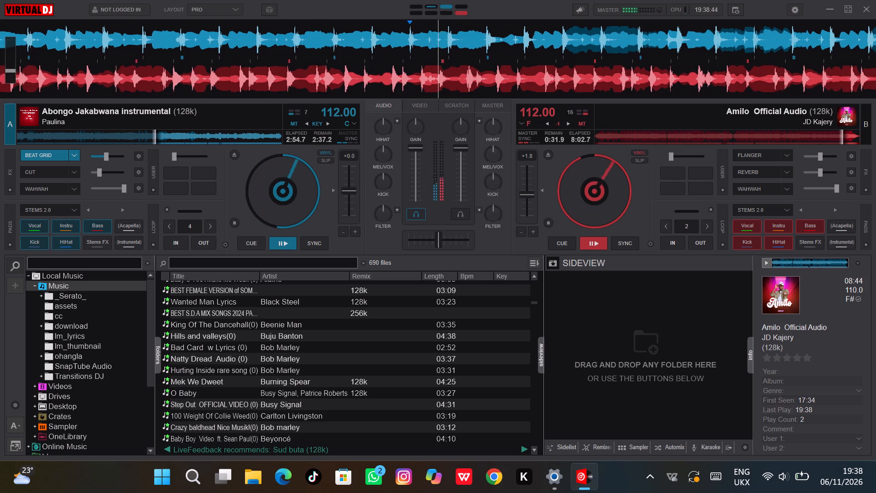
Stop the Abongo Jakabwana instrumental on deck A and return it to its cue point at the start.
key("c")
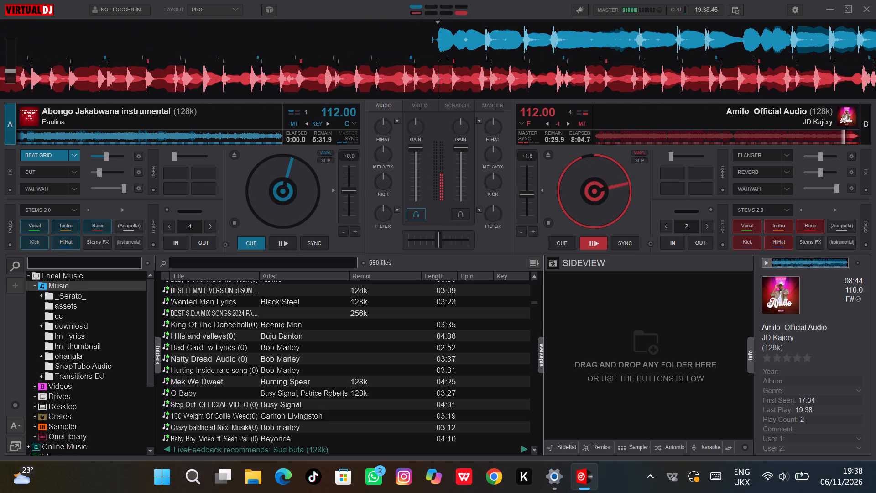
Search the Music folder for "uncl" to find Uncle Eddy tracks.
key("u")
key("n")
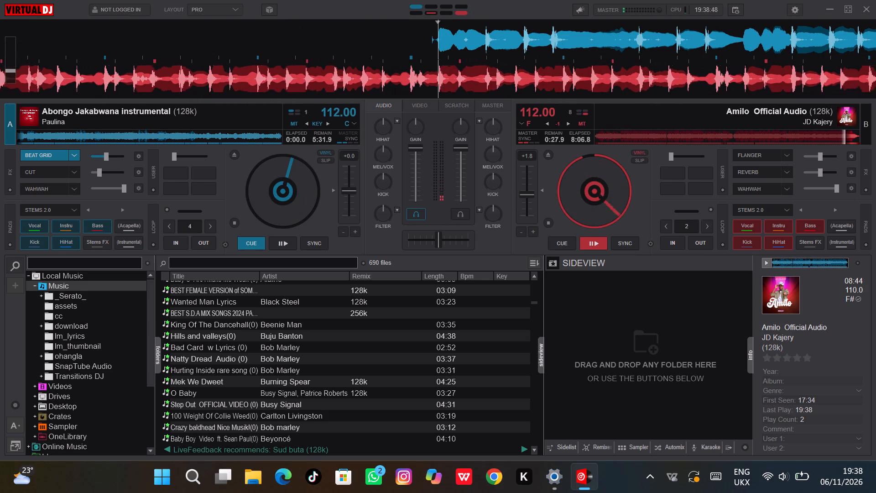
left_click(318, 258)
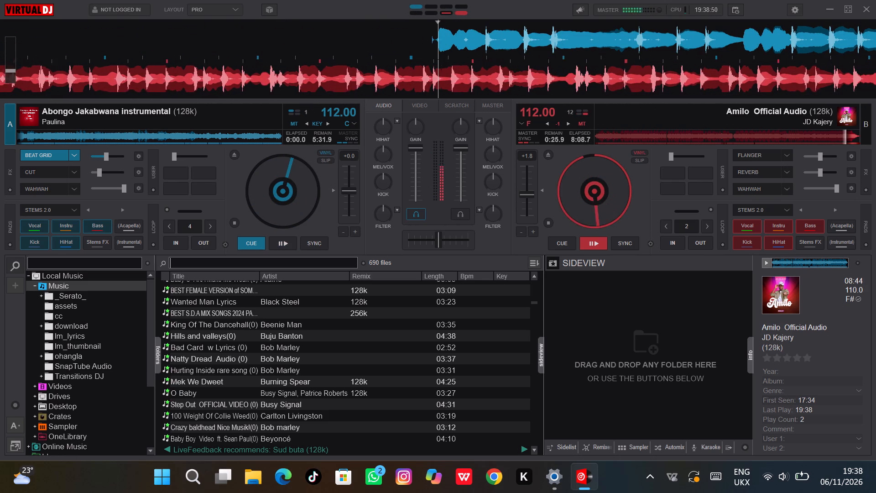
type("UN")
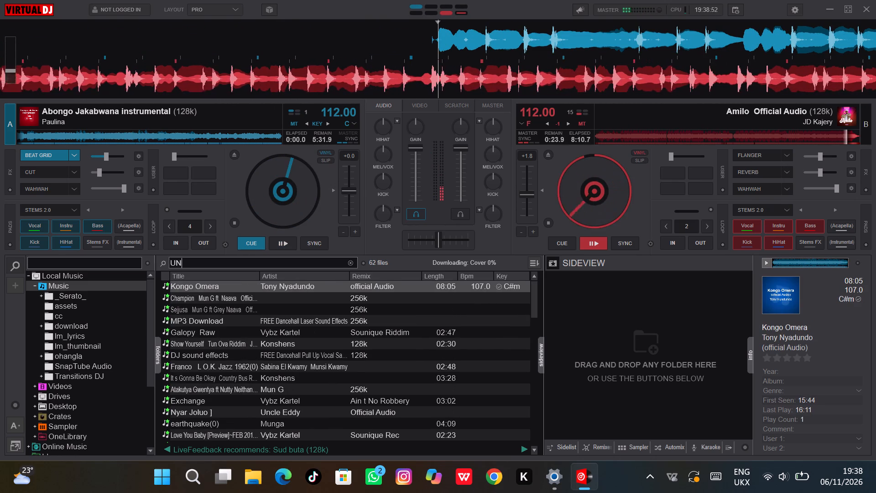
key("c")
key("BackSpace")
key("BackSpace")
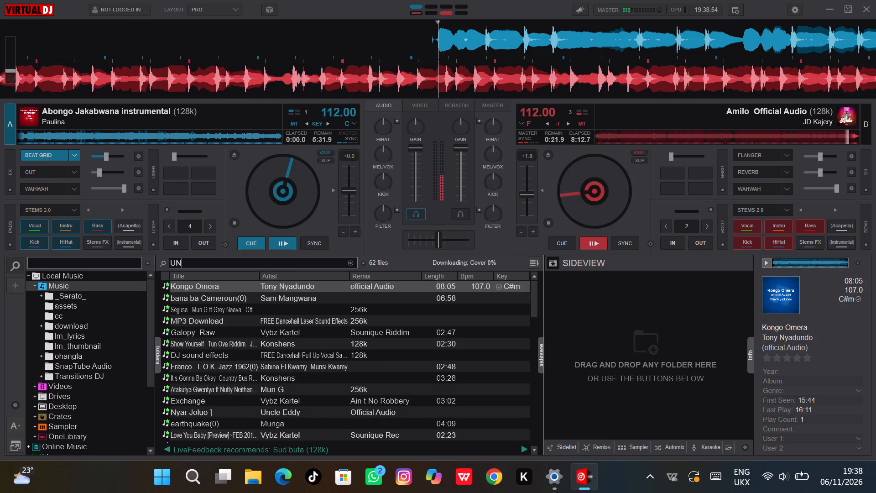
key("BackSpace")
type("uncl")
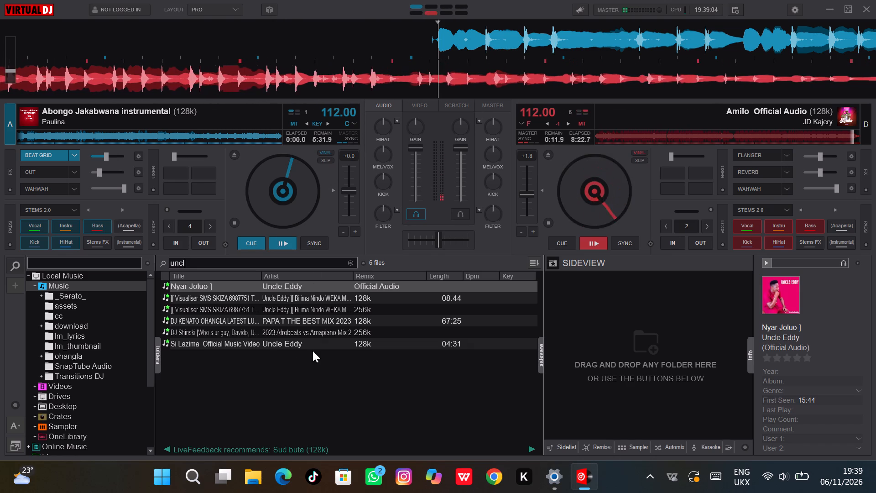
Load Uncle Eddy's "Si Lazima Official Music Video" onto deck A and play it from its cue point.
left_click_drag(266, 340, 268, 172)
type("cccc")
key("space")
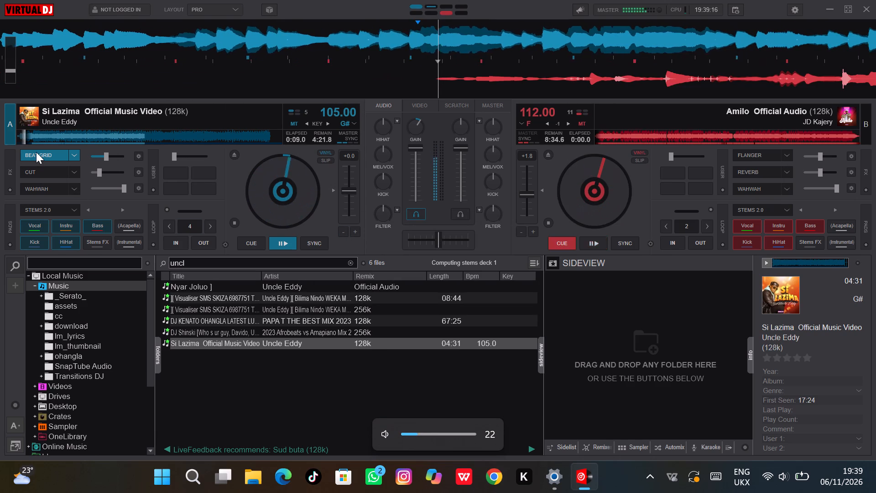
Turn off the Beat Grid effect on deck A.
left_click(36, 152)
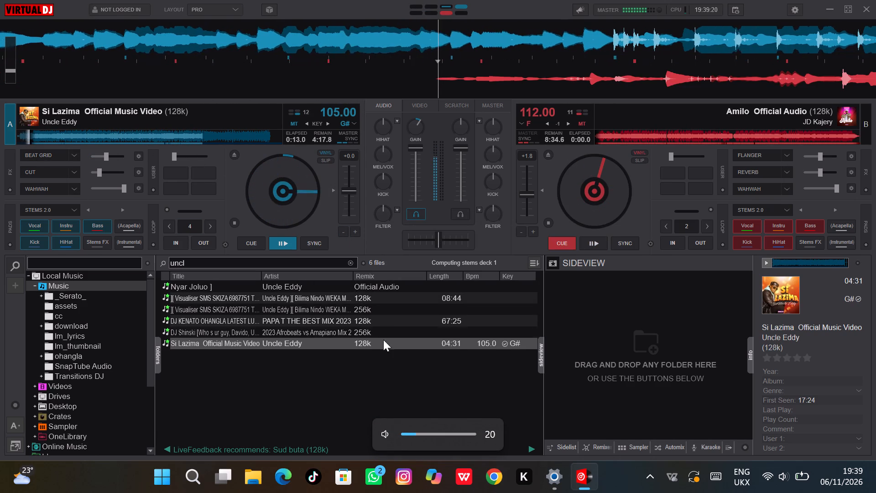
Switch to WhatsApp.
left_click(375, 484)
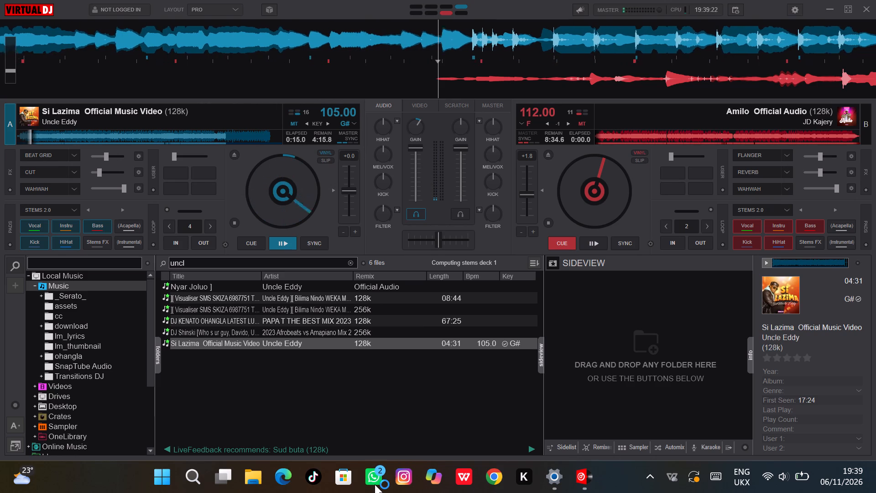
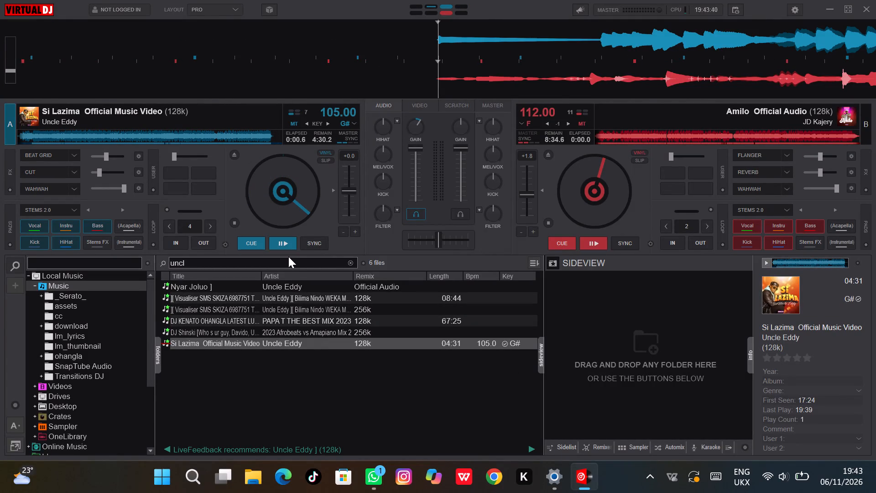
Load the DJ KENATO OHANGLA LATEST LUO mix from the "uncl" search results onto deck A and start playing it.
left_click(275, 323)
double_click(275, 323)
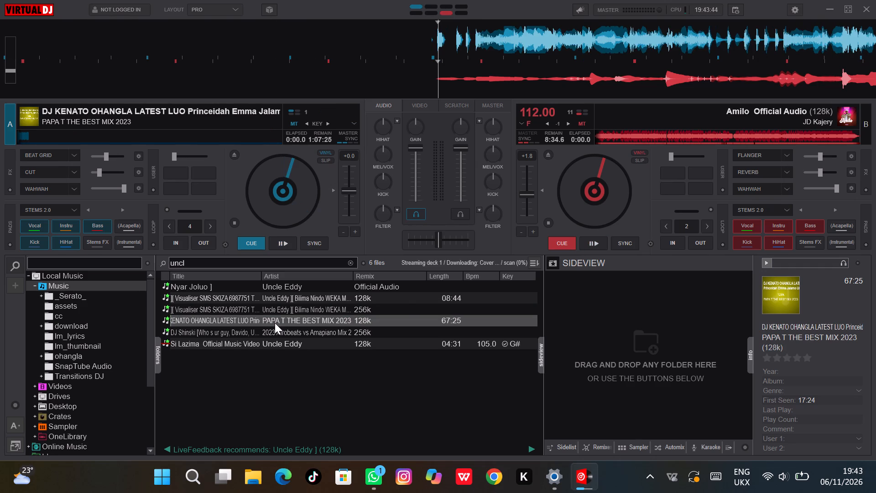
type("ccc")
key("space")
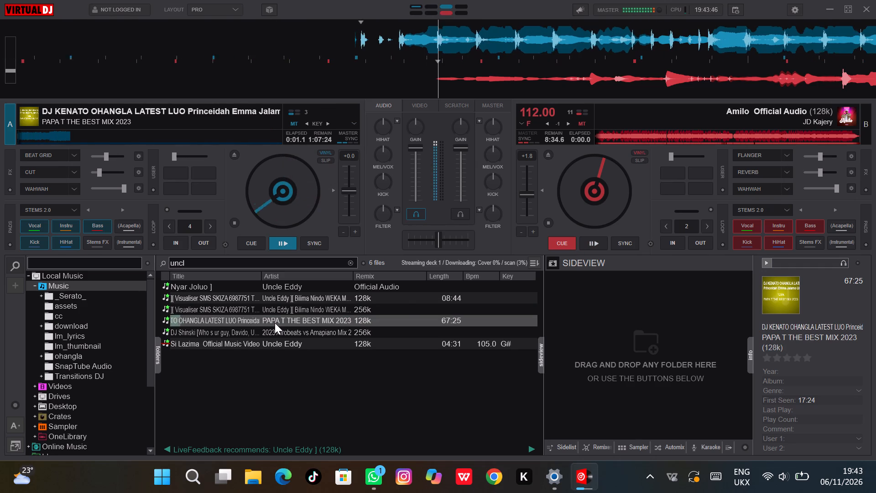
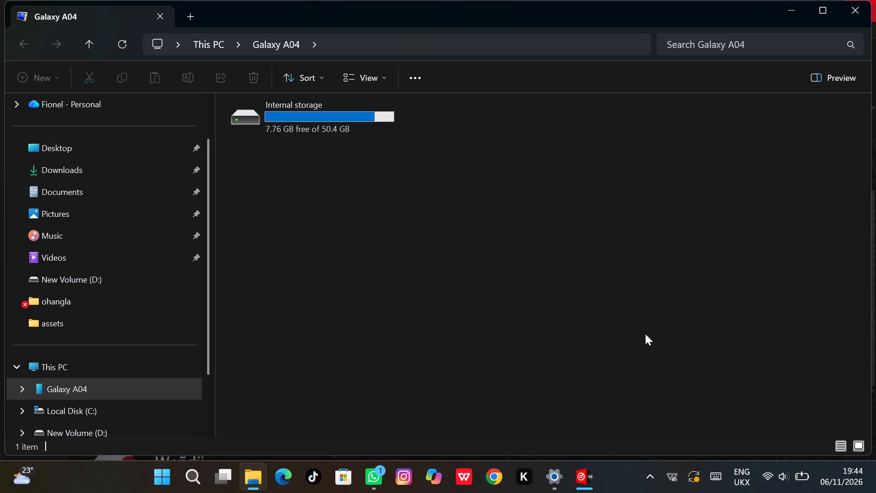
Switch back to VirtualDJ and replace the old track search in the Music folder with "odos".
left_click(590, 468)
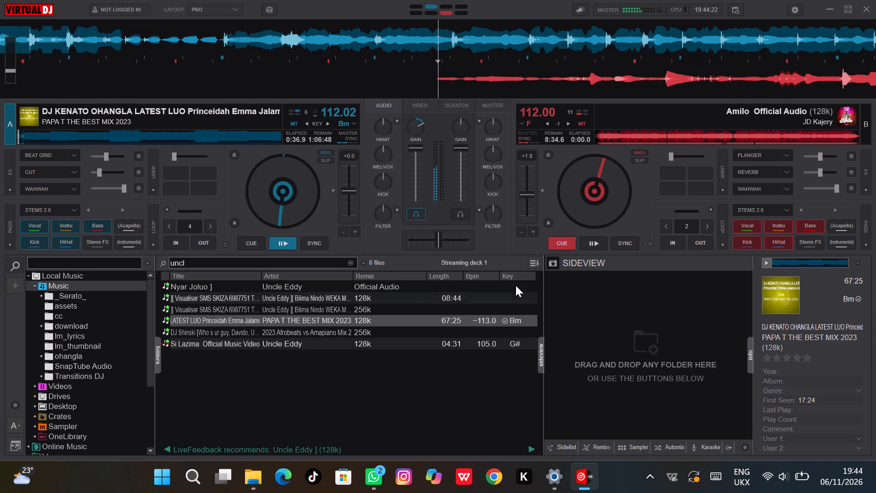
left_click(329, 262)
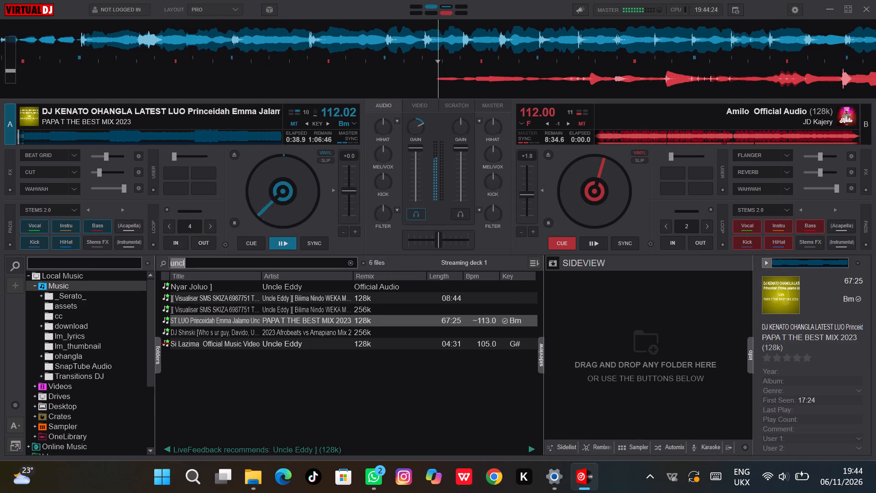
key("BackSpace")
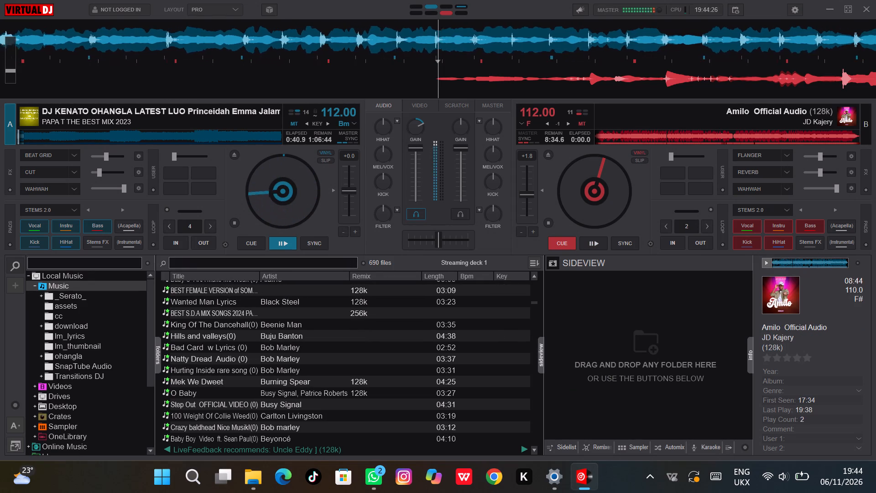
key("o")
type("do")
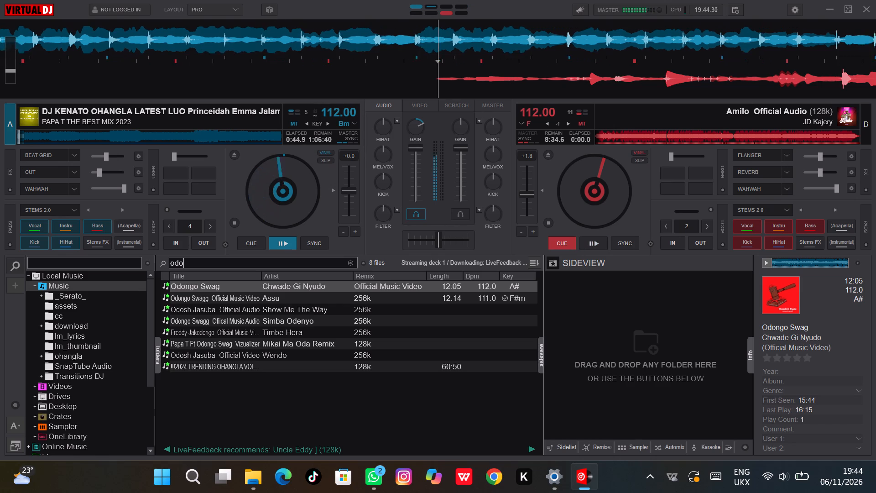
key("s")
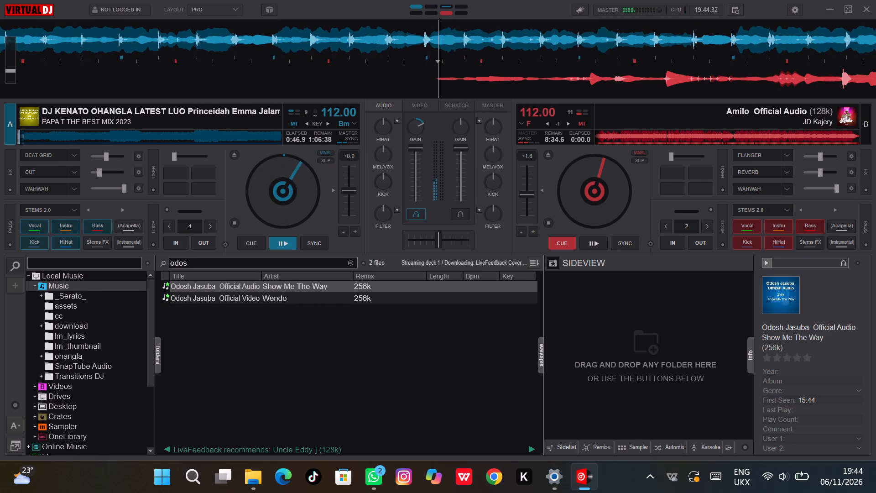
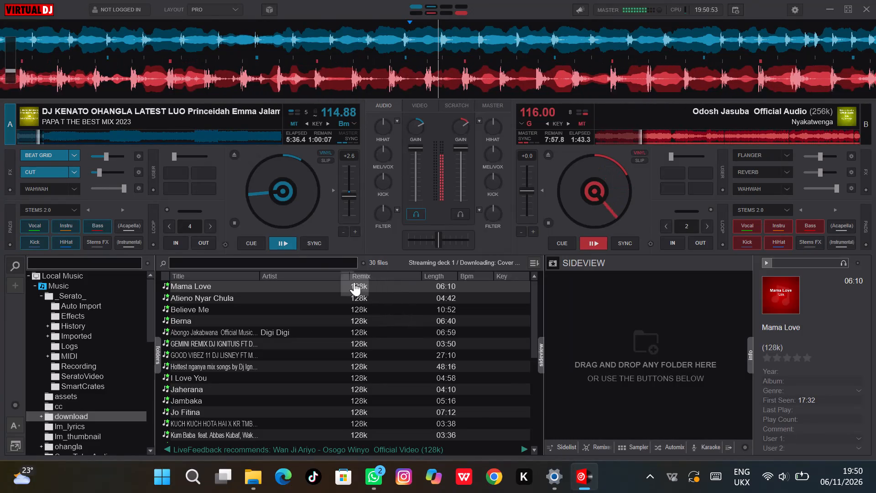
Search the track library for "odos" to find the next Odosh Jasuba track.
left_click(317, 265)
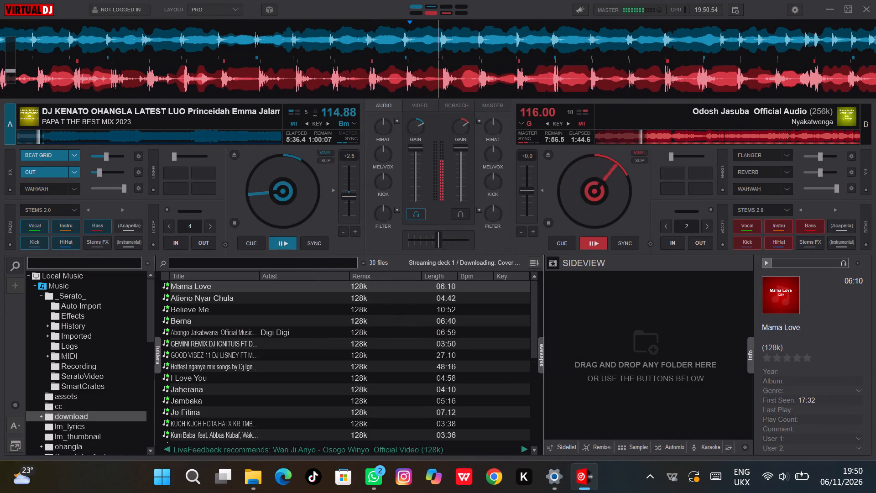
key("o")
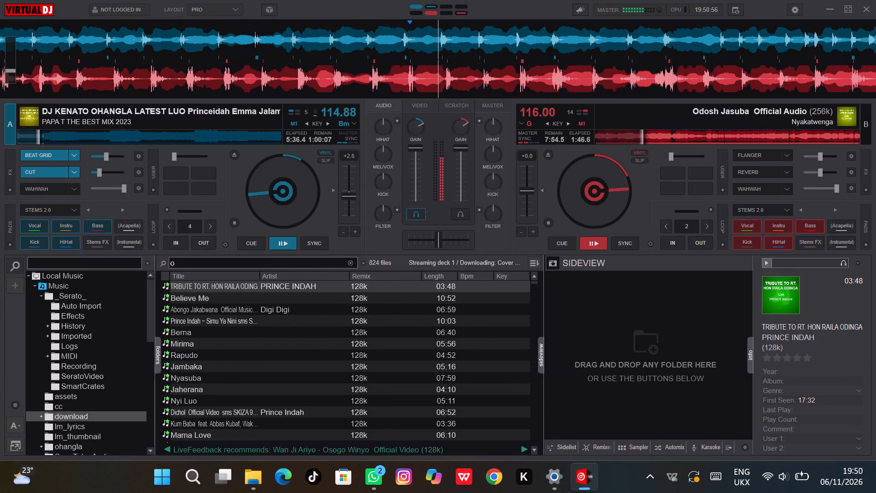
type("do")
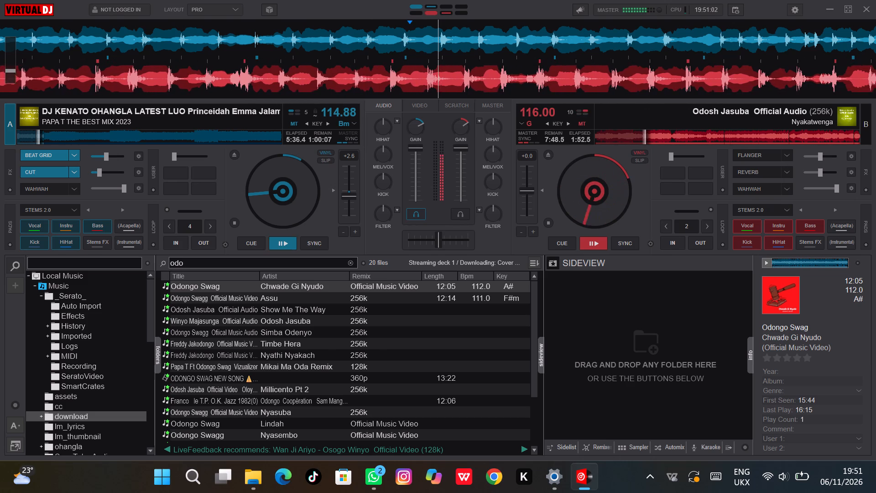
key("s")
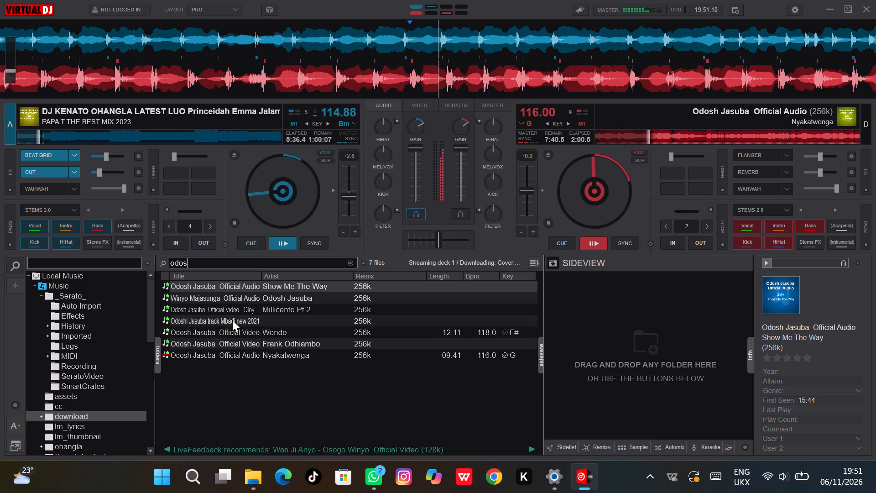
Load "Odoshi Jasuba track Mbadi new 2021" from the search results onto deck A.
left_click_drag(227, 317, 280, 203)
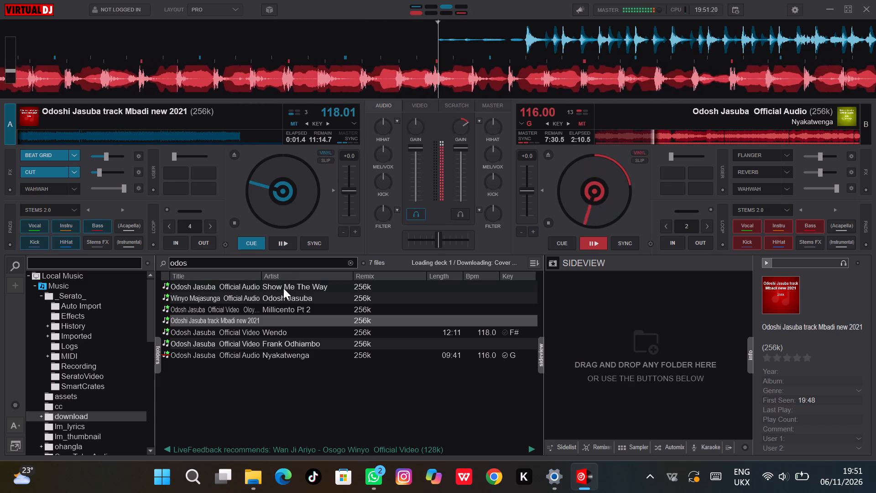
Cue the newly loaded track on deck A in sync with deck B at 116.00 BPM.
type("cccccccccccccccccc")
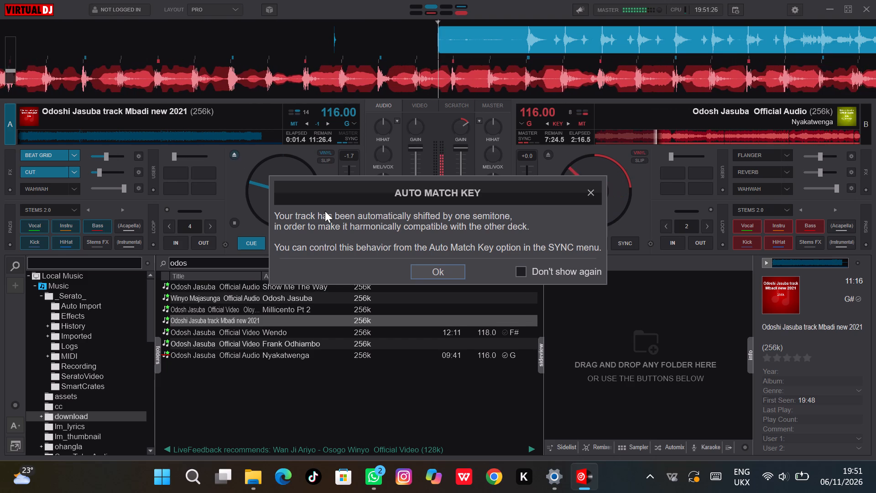
Dismiss the Auto Match Key notice for the track loaded on deck A.
left_click(443, 276)
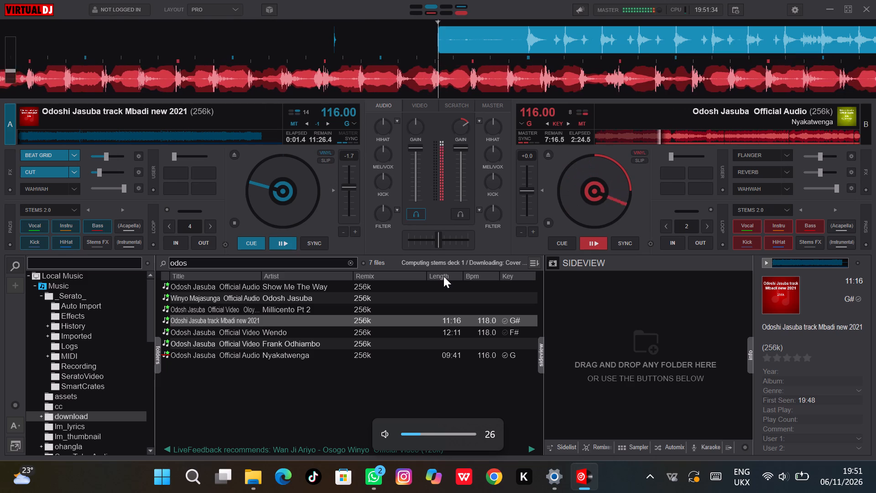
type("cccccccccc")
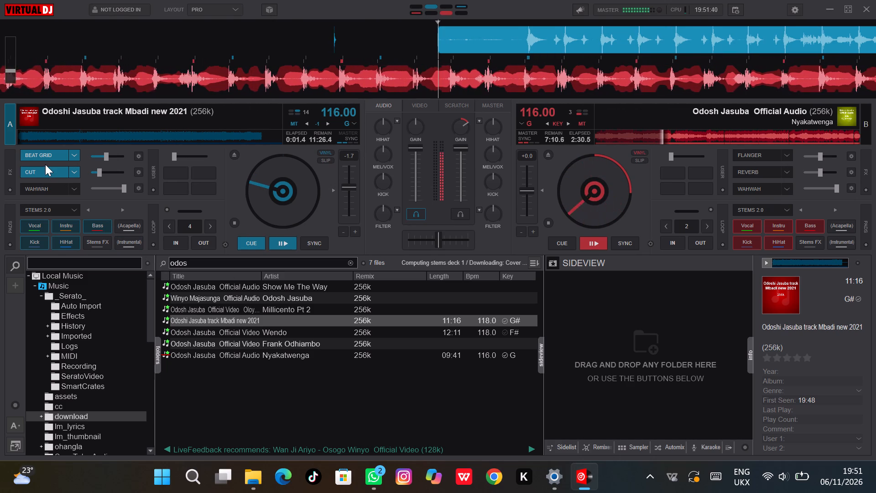
Turn off the Beat Grid and Cut effects on deck A.
left_click_drag(43, 153, 43, 176)
left_click(43, 176)
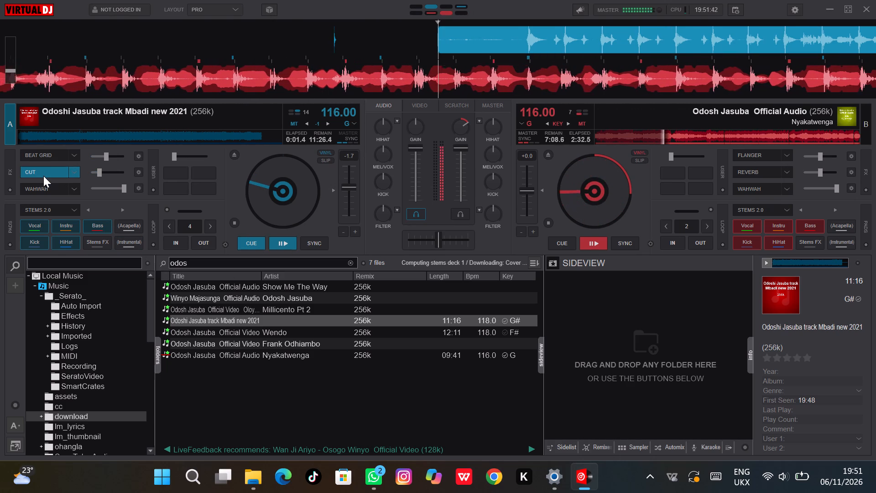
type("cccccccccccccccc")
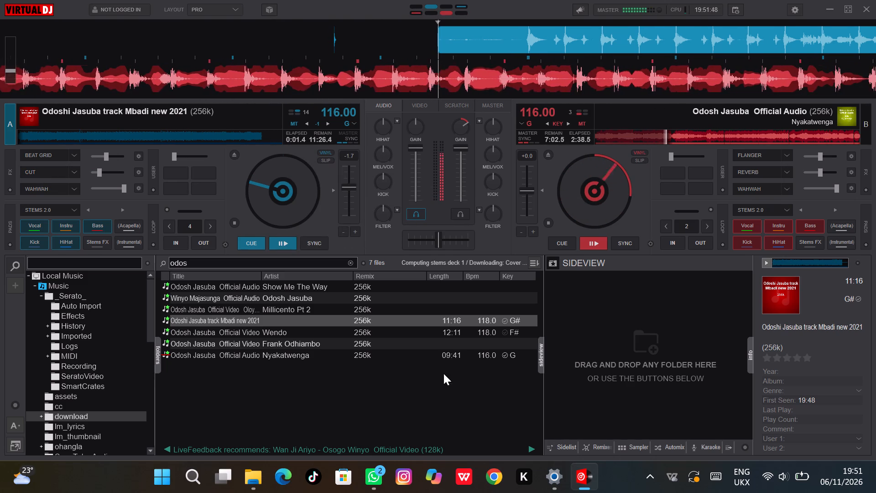
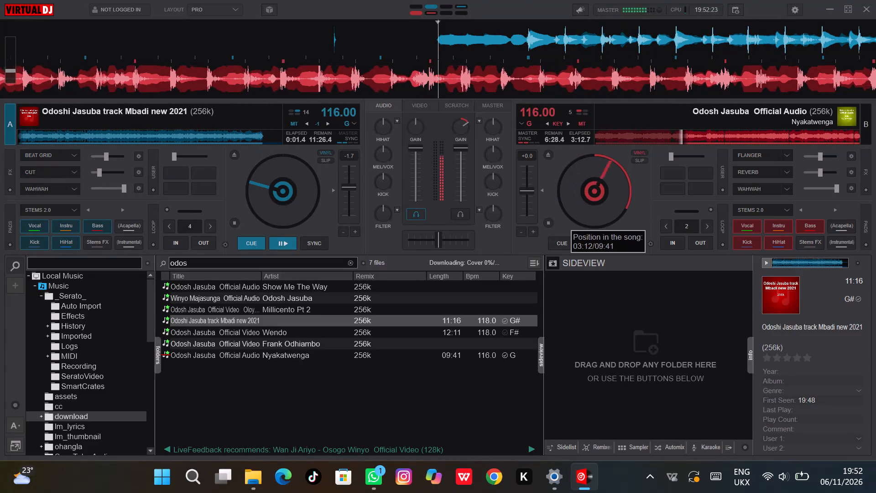
Raise the pitch of the Nyakatwenga track on deck B to about +0.6%, for a tempo of 116.75 BPM.
left_click(526, 194)
left_click(526, 194)
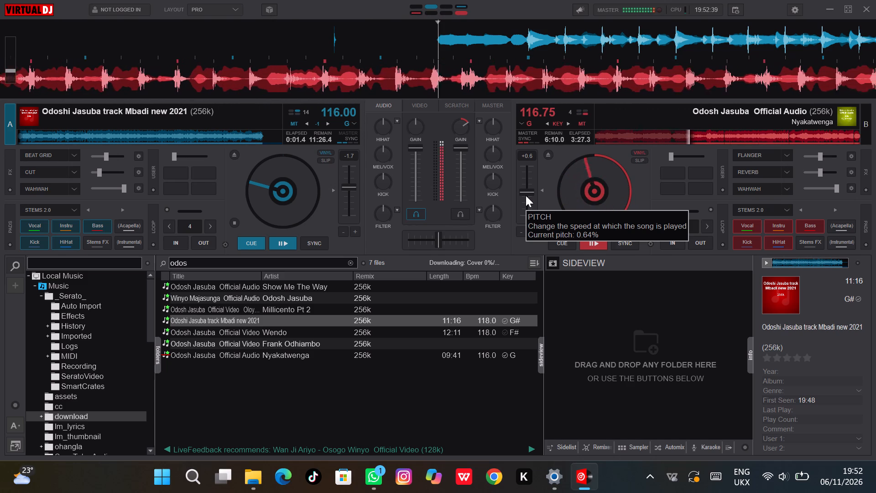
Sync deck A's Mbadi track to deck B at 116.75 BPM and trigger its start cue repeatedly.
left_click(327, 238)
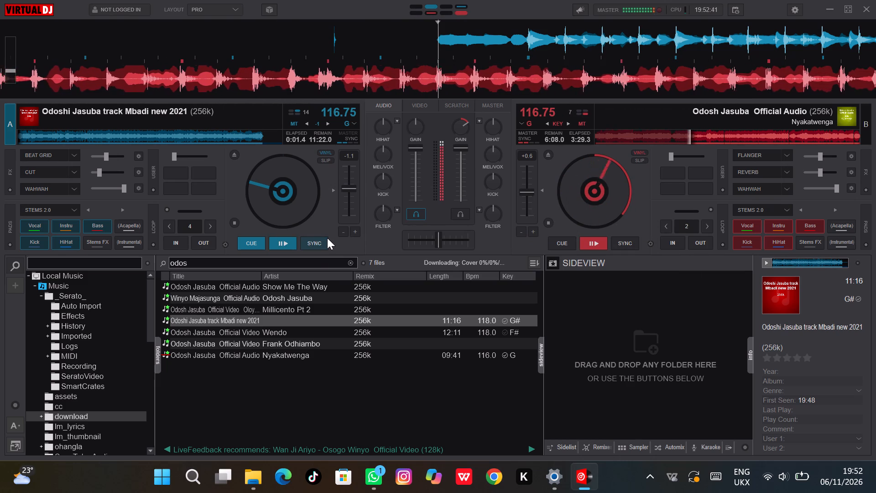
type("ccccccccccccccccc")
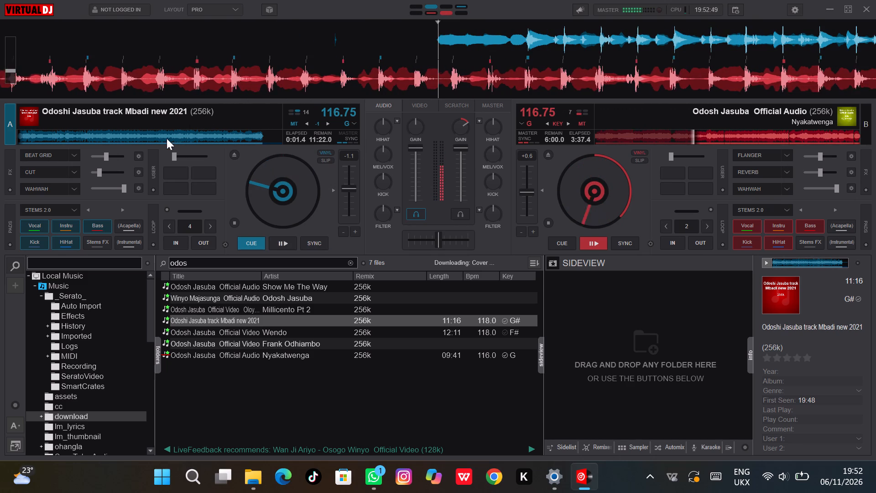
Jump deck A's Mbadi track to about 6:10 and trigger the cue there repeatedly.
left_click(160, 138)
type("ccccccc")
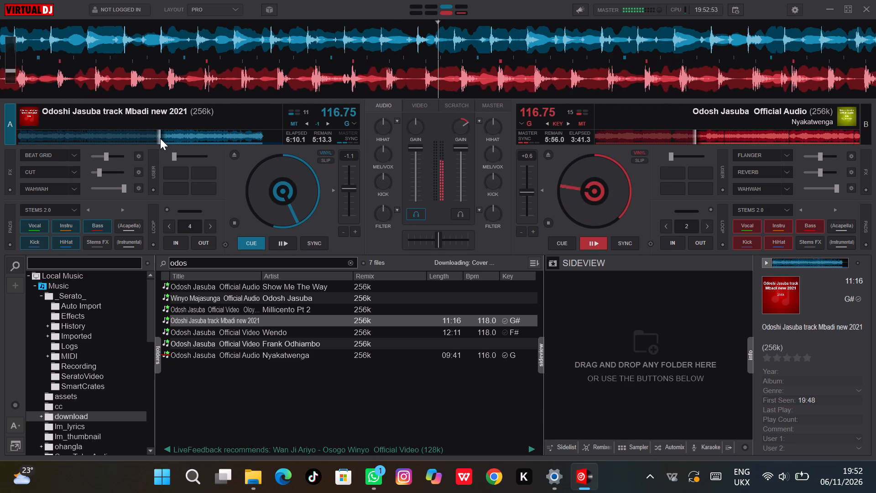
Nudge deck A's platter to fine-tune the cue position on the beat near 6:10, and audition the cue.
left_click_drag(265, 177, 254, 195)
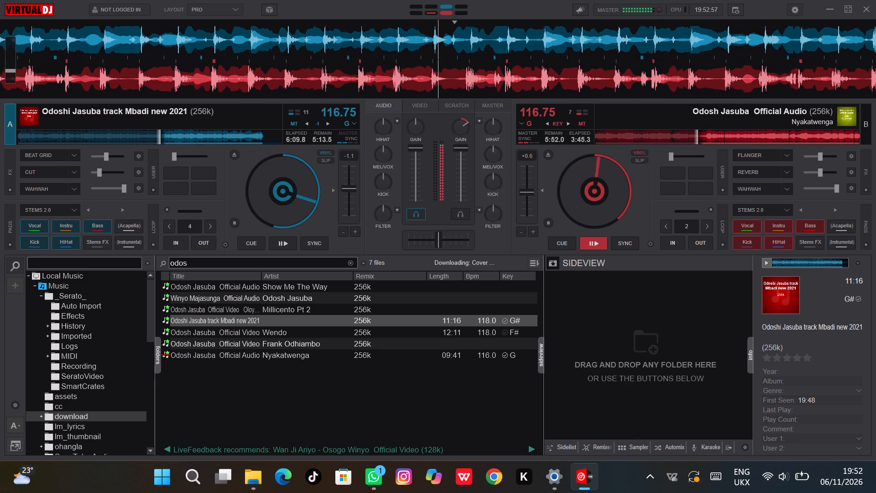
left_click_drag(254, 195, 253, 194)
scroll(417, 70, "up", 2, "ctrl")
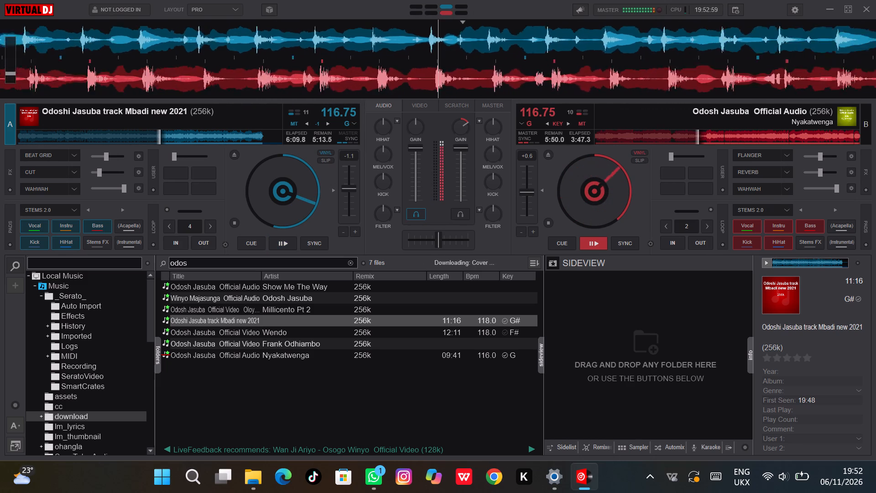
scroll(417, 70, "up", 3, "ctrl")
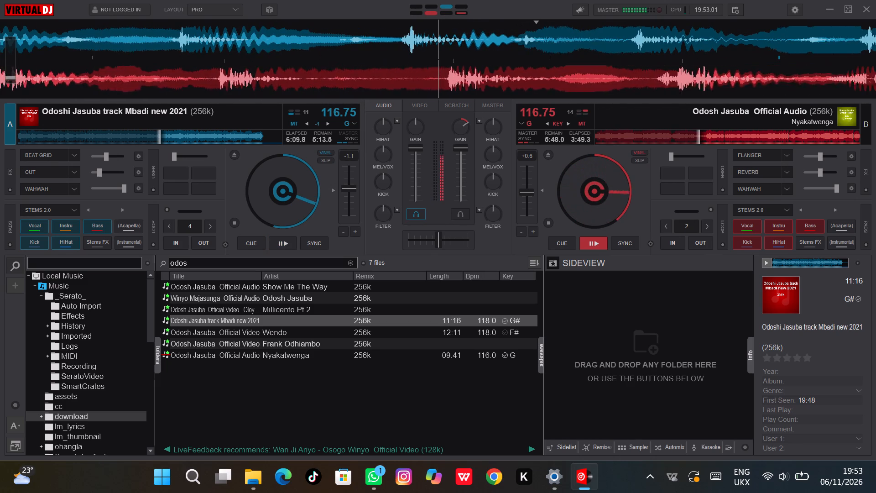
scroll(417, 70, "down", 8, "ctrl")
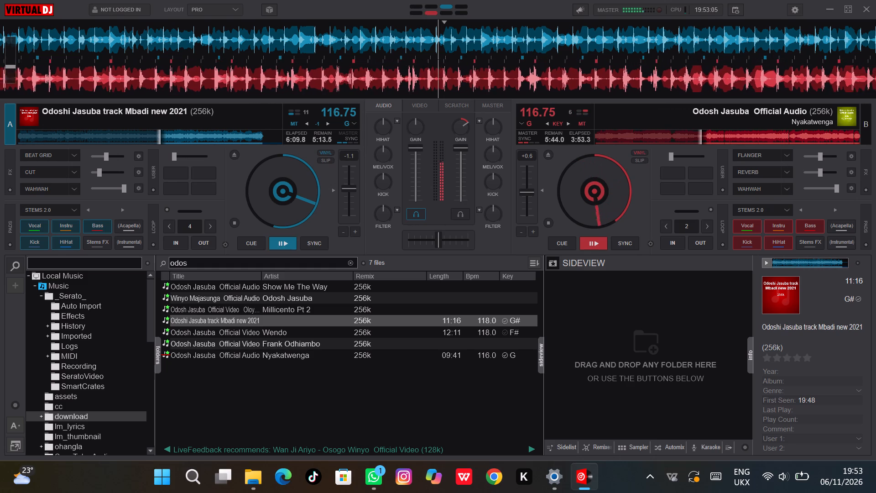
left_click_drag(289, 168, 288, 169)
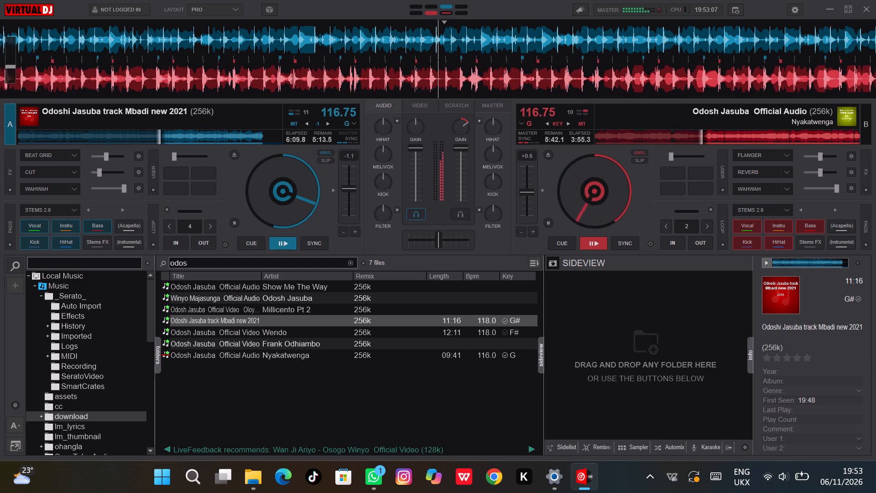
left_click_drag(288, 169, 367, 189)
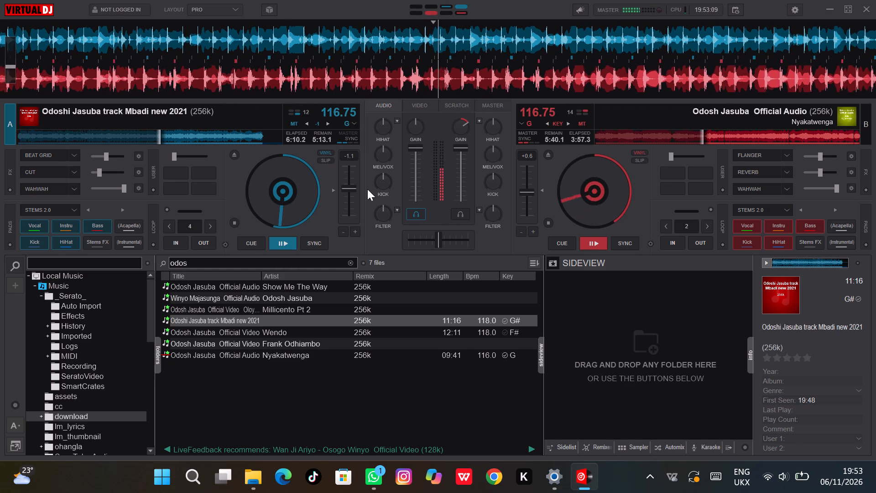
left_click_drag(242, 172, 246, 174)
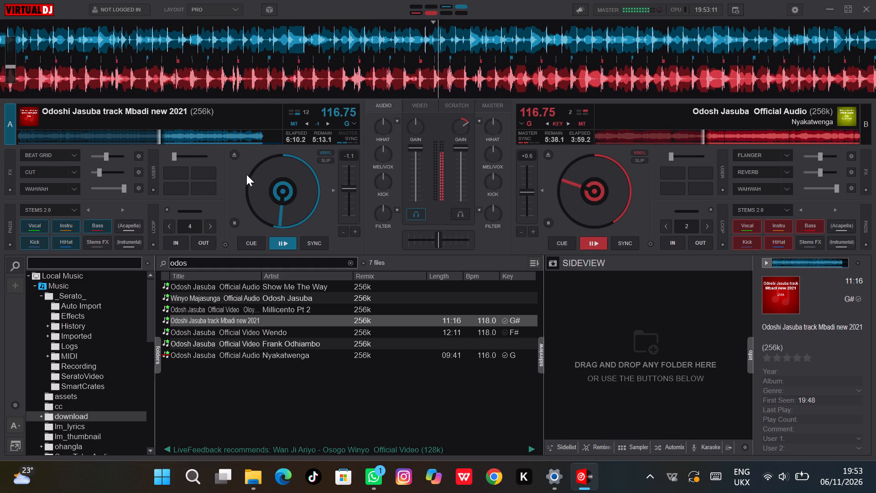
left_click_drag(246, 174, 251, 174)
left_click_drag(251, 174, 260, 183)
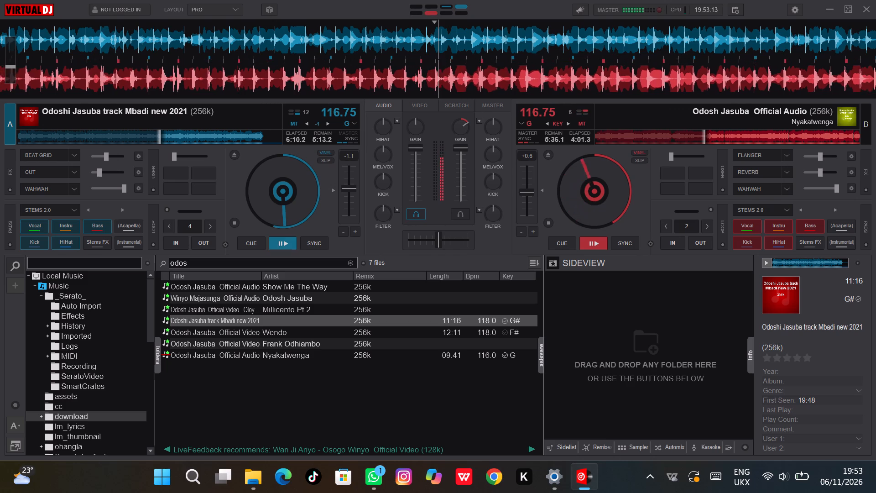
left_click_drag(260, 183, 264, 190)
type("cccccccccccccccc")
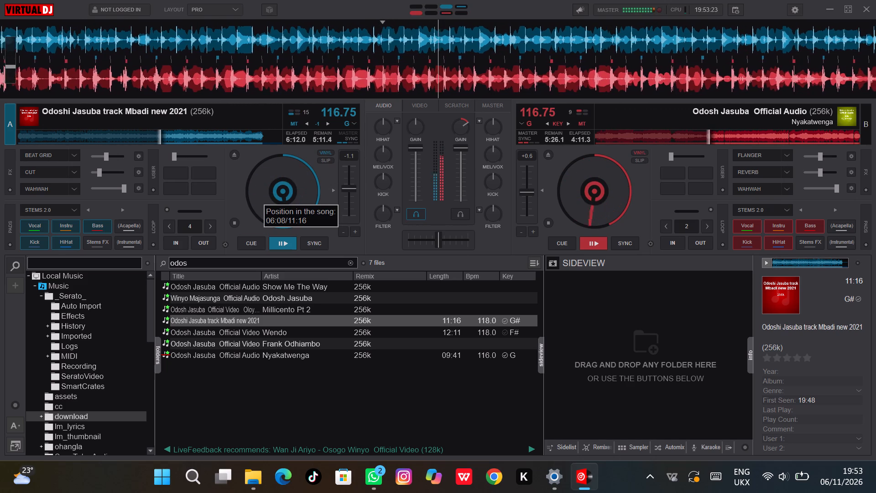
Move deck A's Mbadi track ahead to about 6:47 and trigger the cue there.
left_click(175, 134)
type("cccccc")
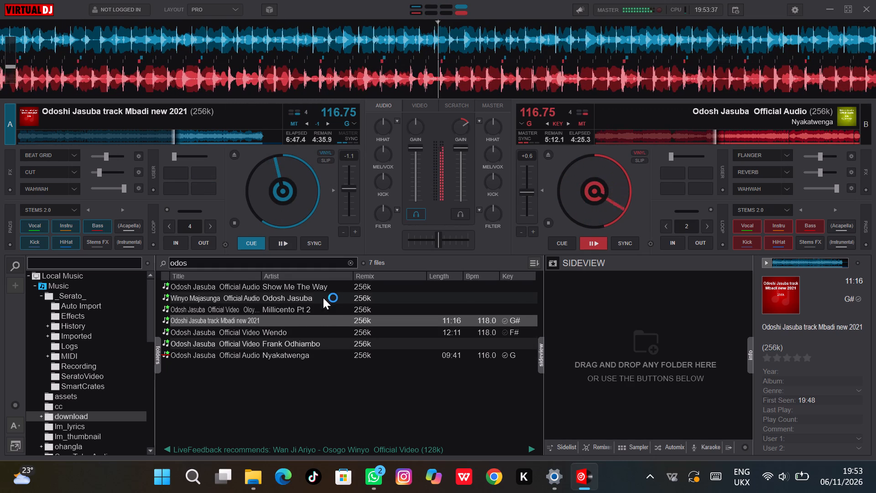
Load Odosh Jasuba's "Winyo Majasunga Official Audio" from the search results onto deck A.
left_click_drag(307, 293, 273, 228)
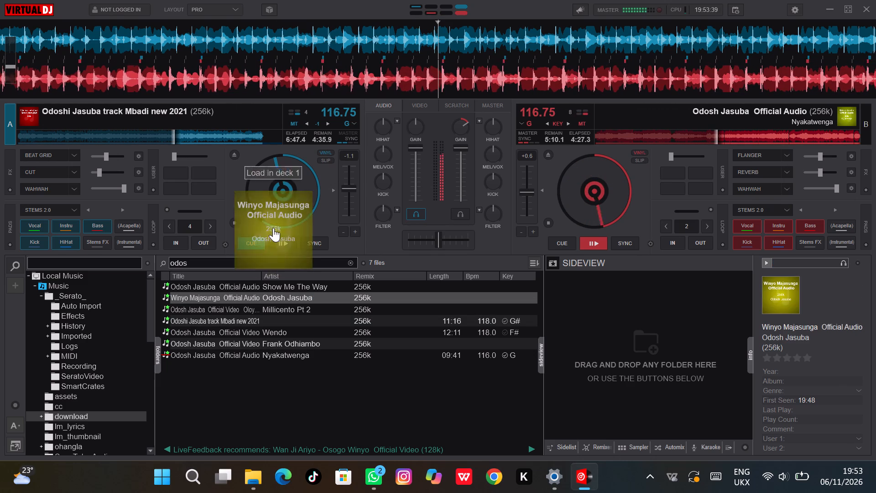
left_click_drag(273, 228, 273, 225)
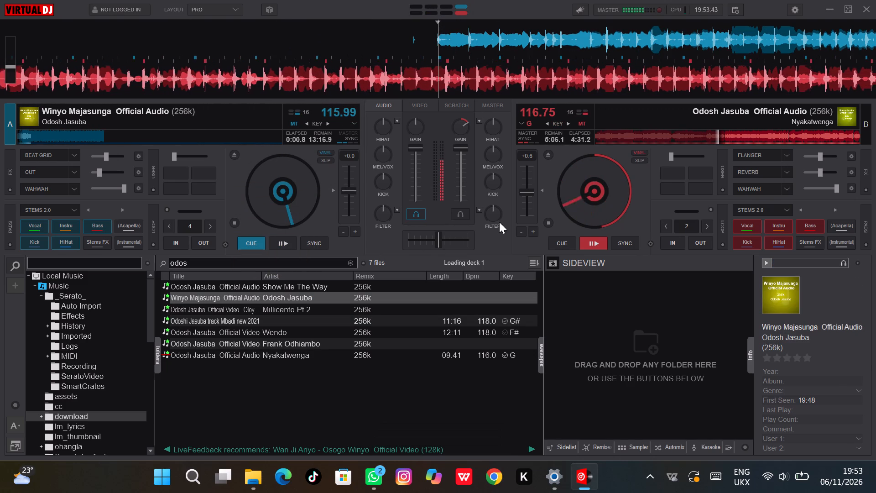
Raise deck B's pitch to +2.8, bringing Nyakatwenga's tempo to 119.23 BPM.
left_click_drag(532, 192, 532, 199)
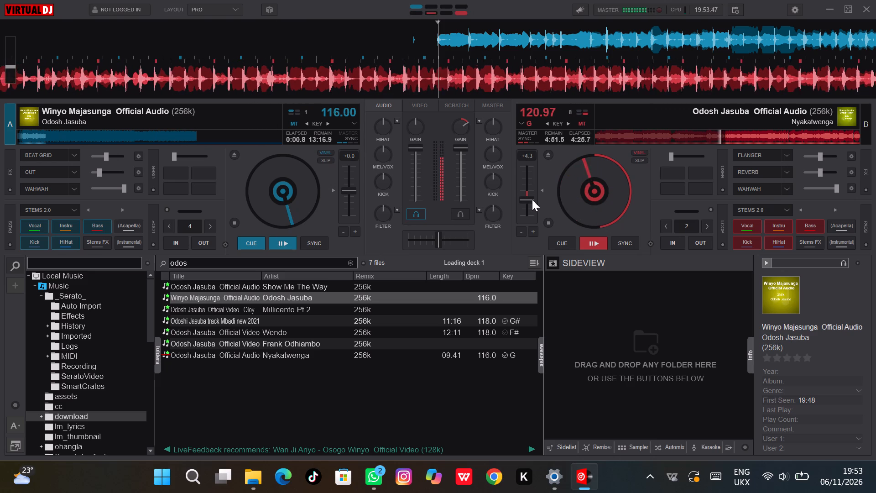
left_click_drag(532, 199, 530, 195)
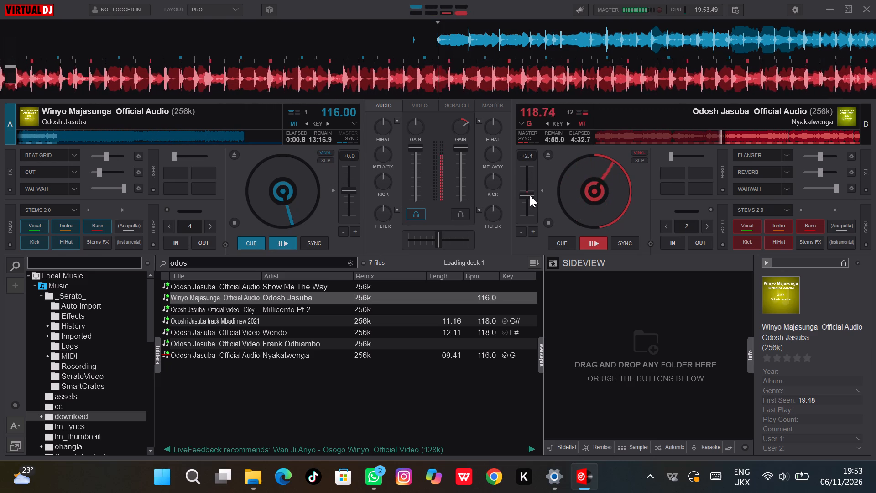
left_click_drag(530, 195, 530, 196)
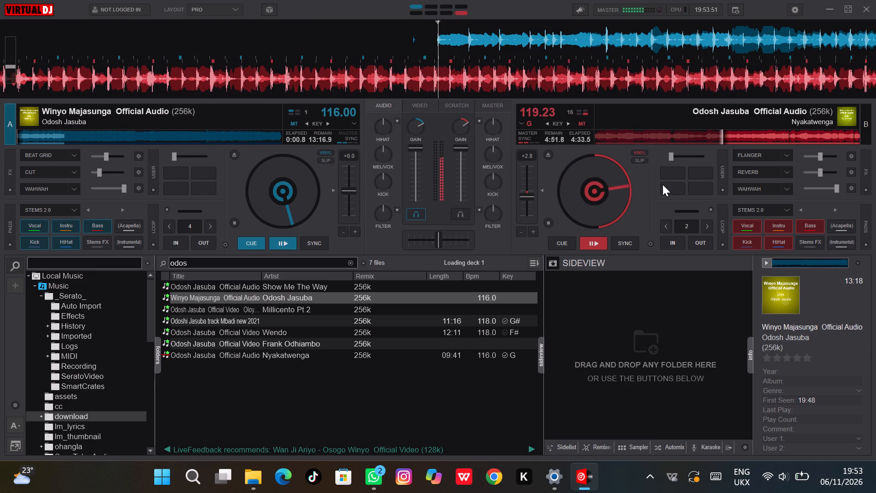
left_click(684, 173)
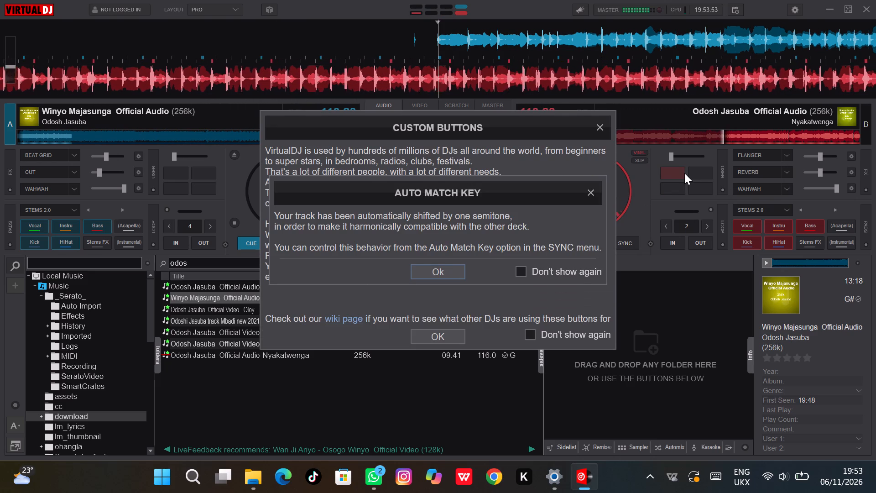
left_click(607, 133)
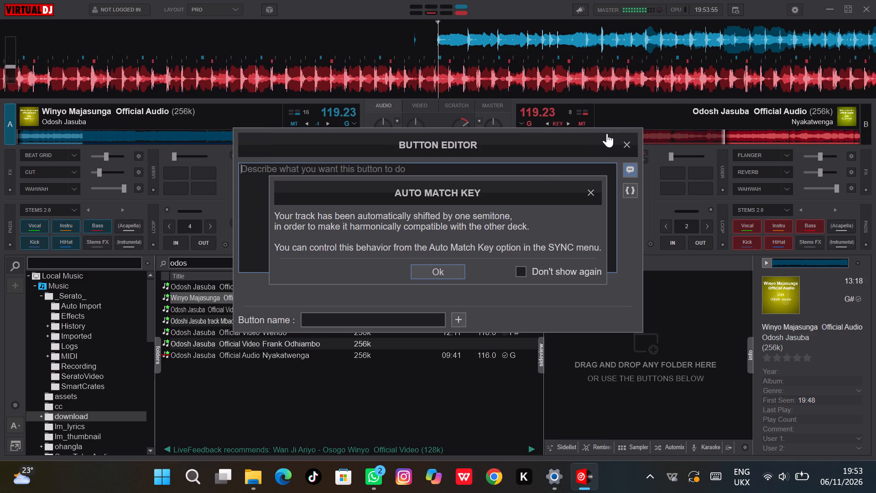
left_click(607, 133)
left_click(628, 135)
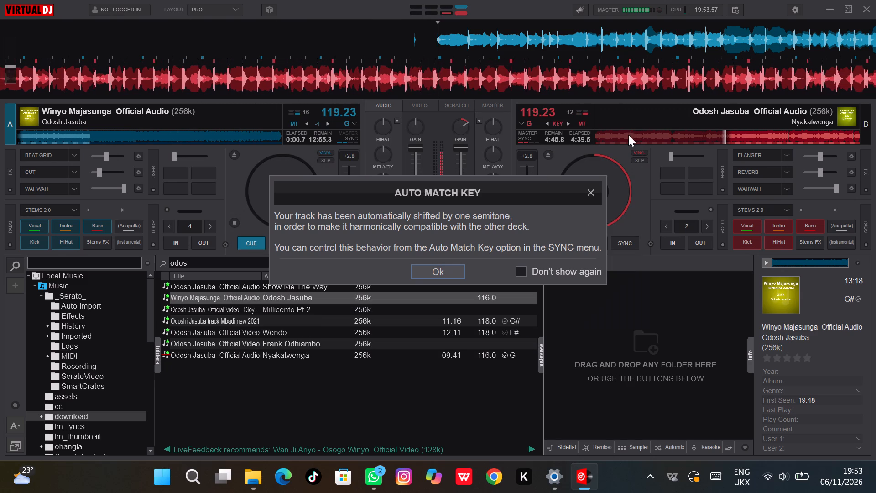
Dismiss the Auto Match Key notice.
left_click(596, 190)
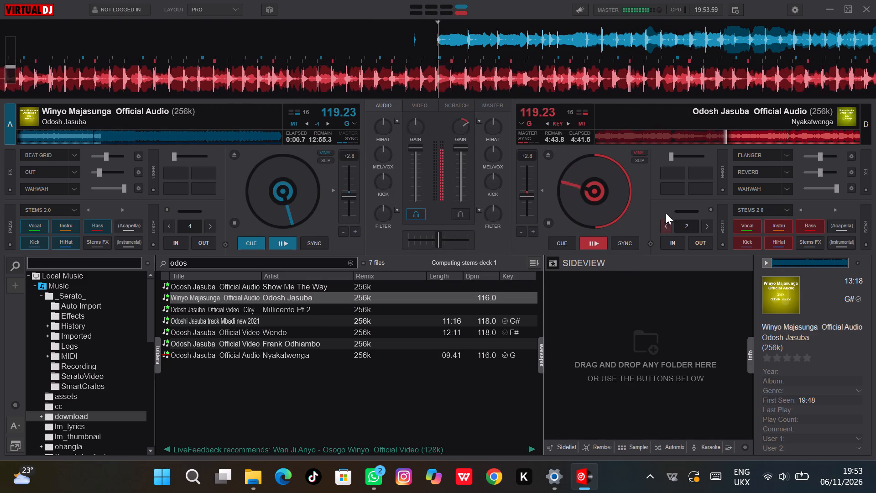
Loop deck B's Nyakatwenga track in short 2-beat bursts, shorten the loop to 1 beat, and release it.
left_click(689, 228)
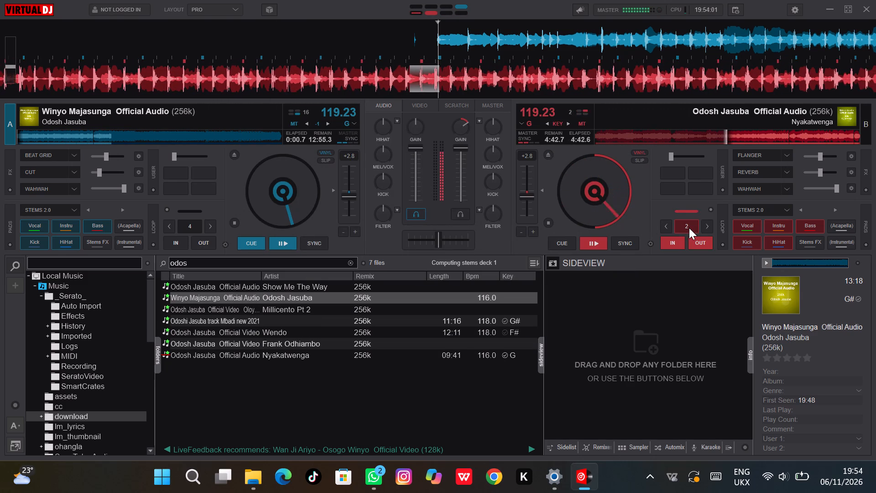
left_click(689, 228)
type("11")
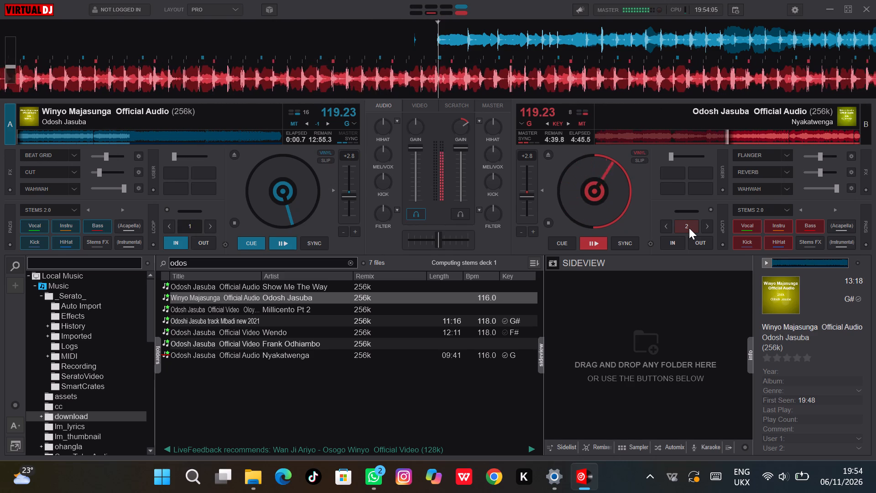
left_click(689, 228)
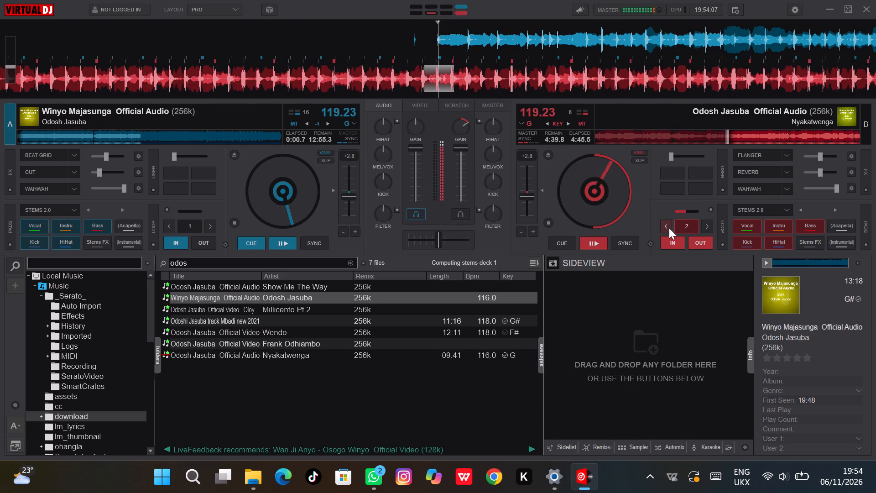
left_click(669, 228)
left_click(687, 228)
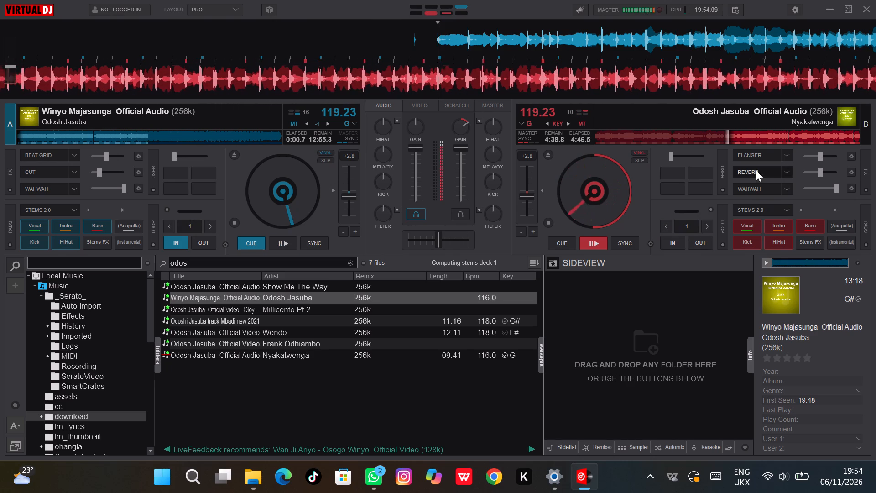
Replace Reverb with the Cut effect in deck B's second effect slot and apply it in one short burst.
left_click(786, 168)
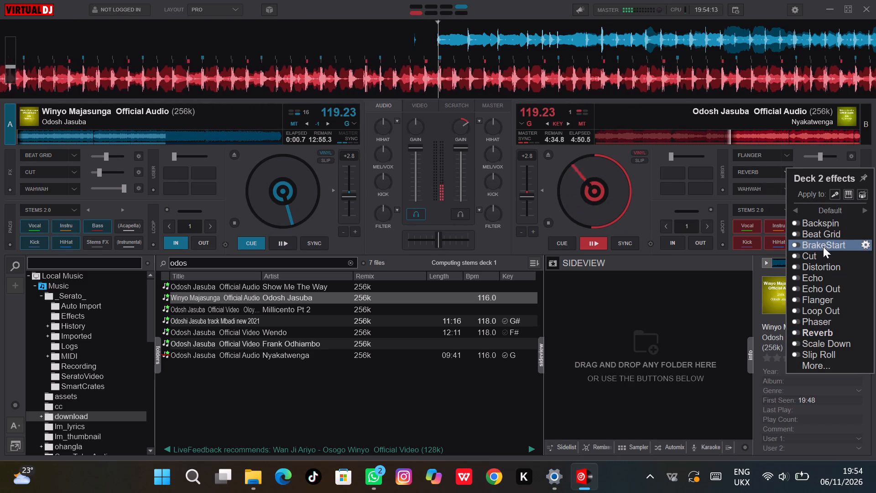
left_click(828, 255)
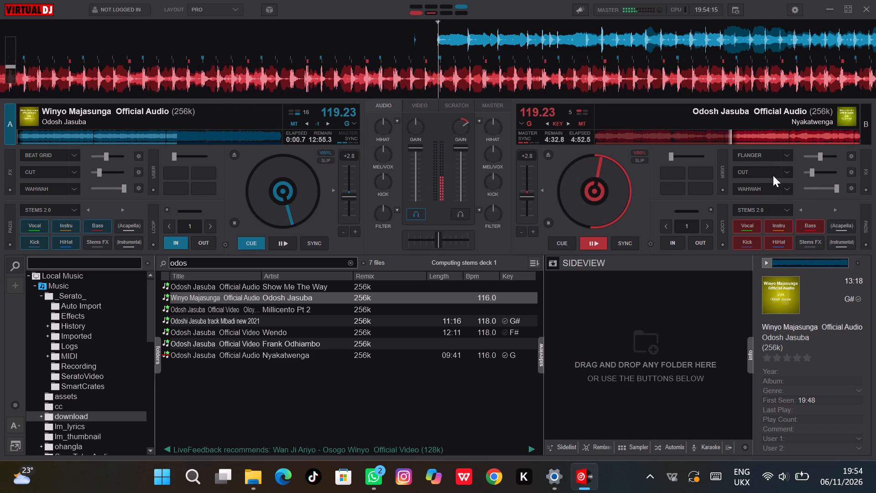
left_click(764, 168)
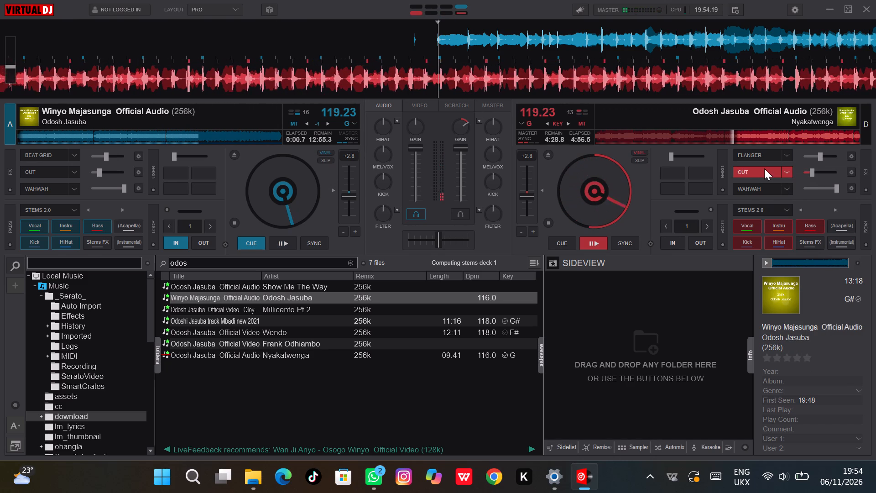
left_click(764, 168)
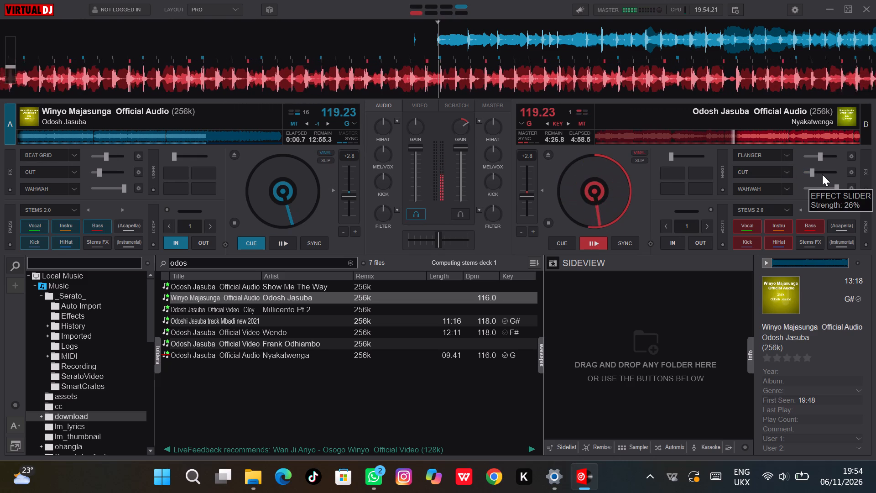
Set the strength of deck B's Cut effect to about 41% and apply it in two short bursts.
left_click(817, 170)
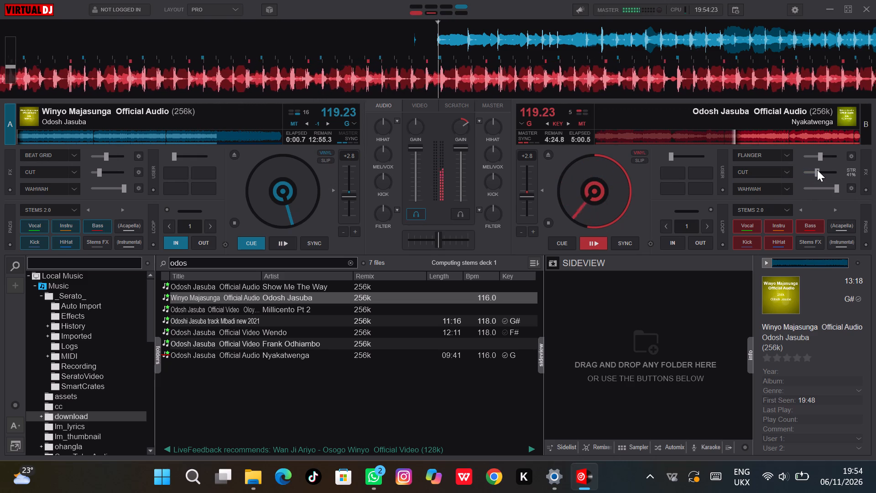
left_click(767, 171)
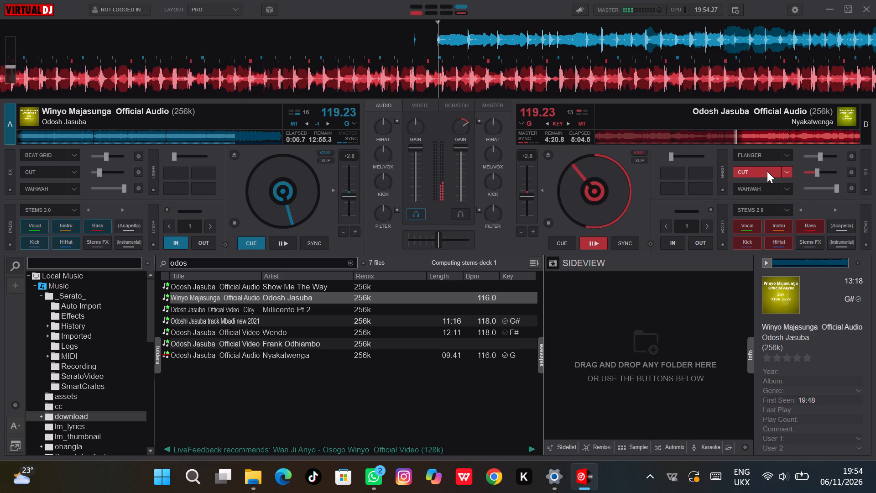
left_click(767, 171)
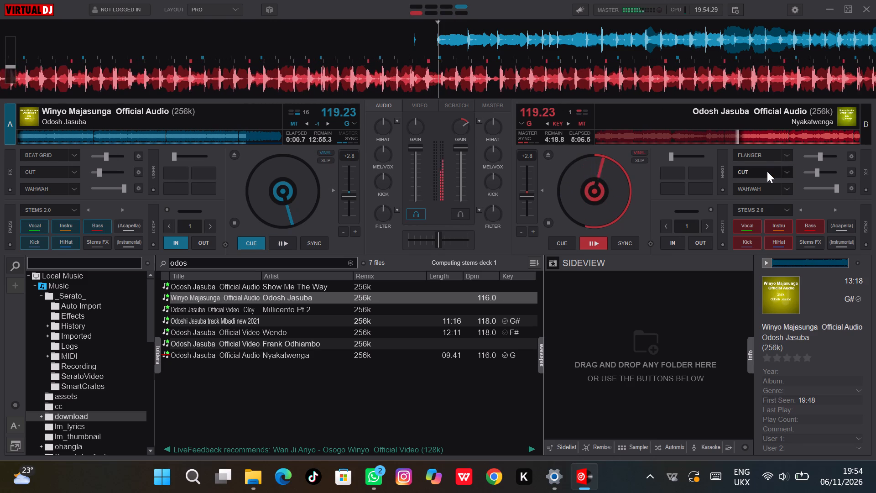
left_click(767, 171)
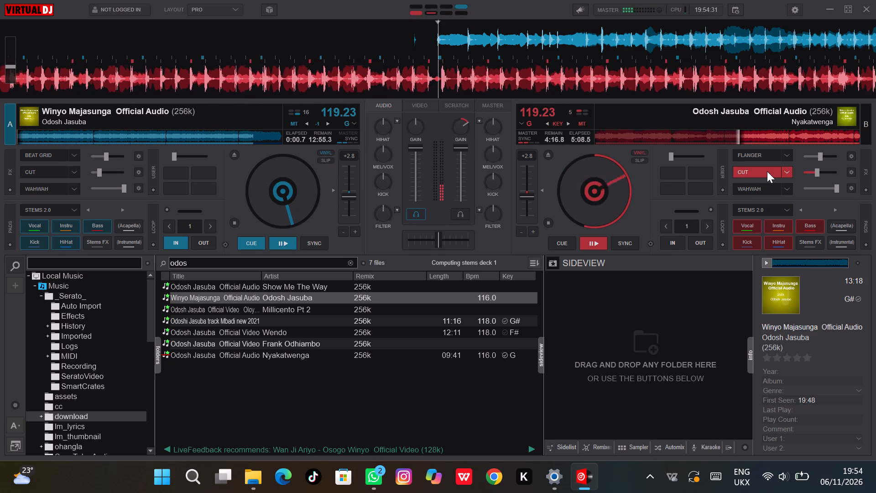
left_click(767, 171)
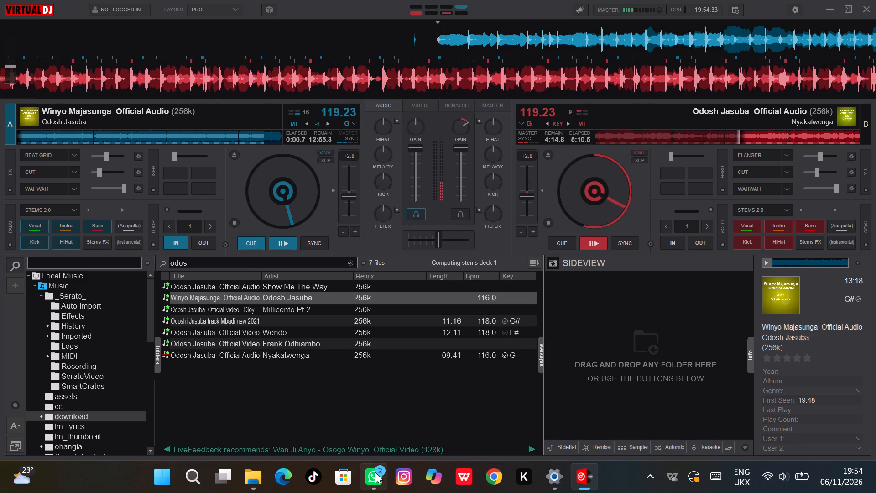
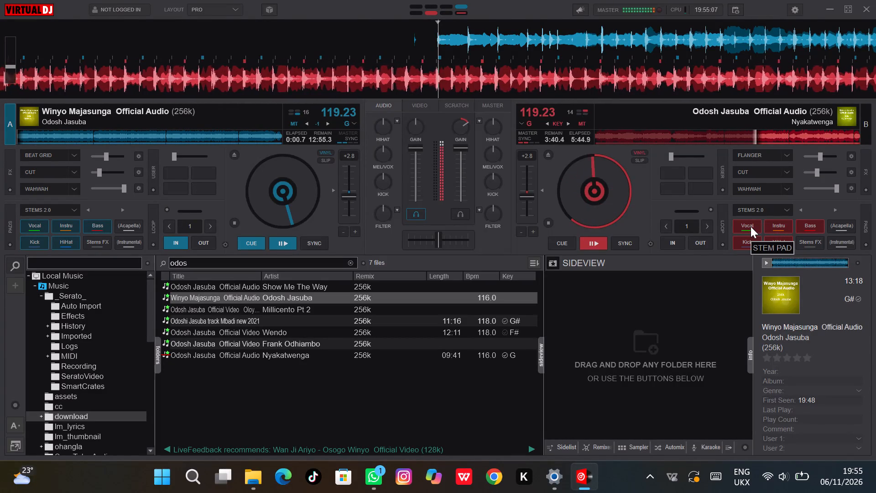
Mute the Vocal stem of Nyakatwenga on deck B and dismiss the stems preparation notice.
left_click(751, 226)
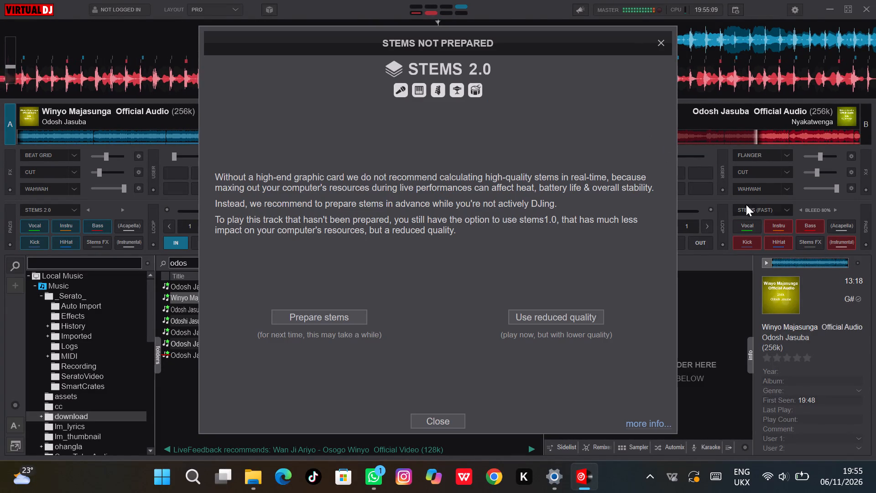
left_click(667, 46)
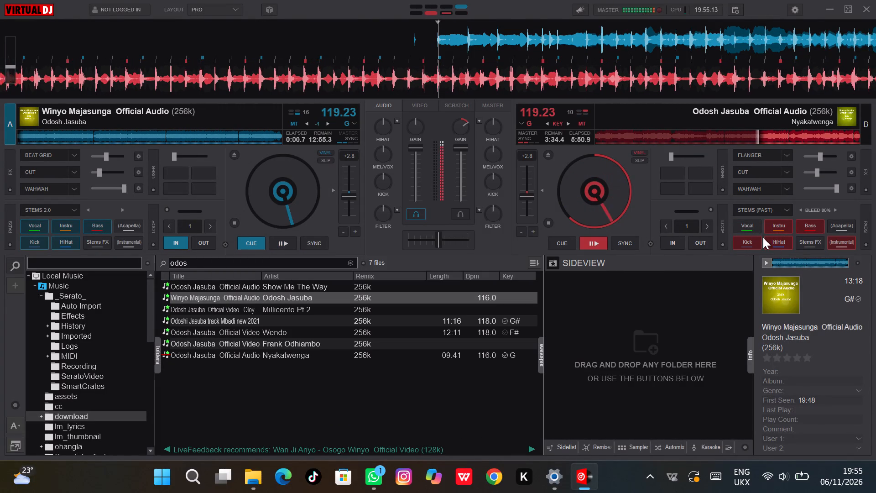
Restore deck B's vocal stem, and briefly mute and bring back its Instru and Bass stems one at a time.
left_click(743, 223)
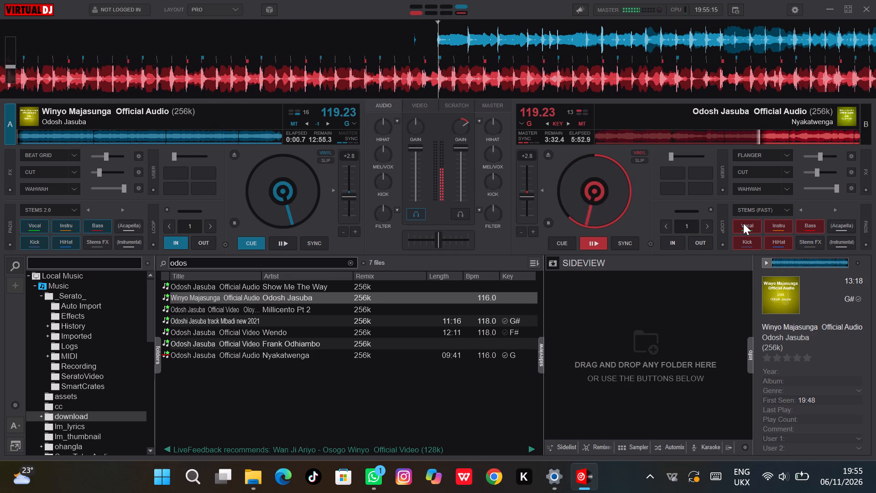
left_click(784, 228)
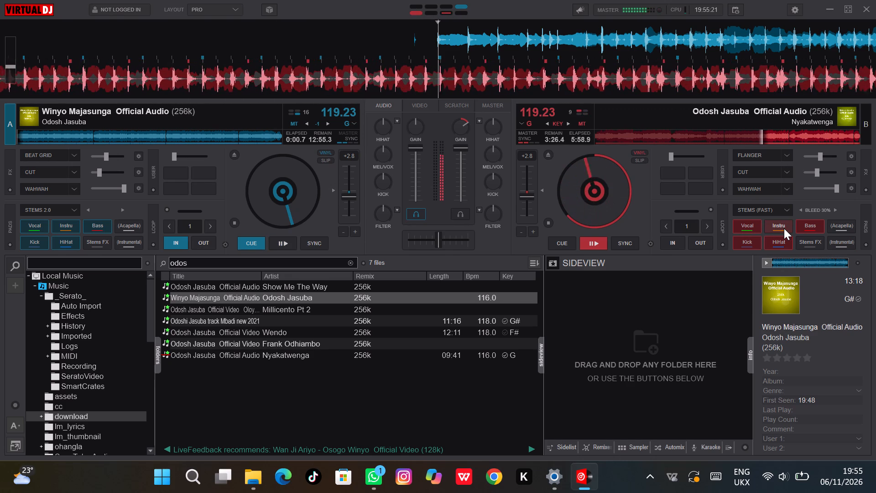
left_click(784, 228)
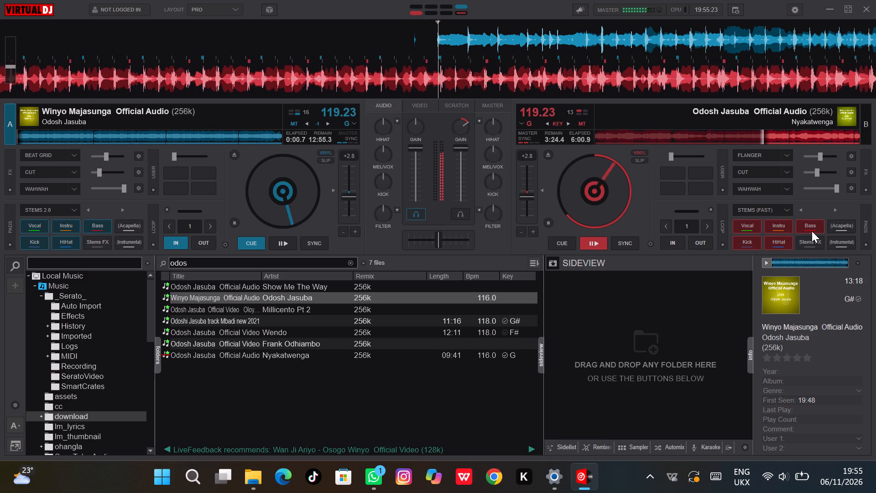
left_click(812, 231)
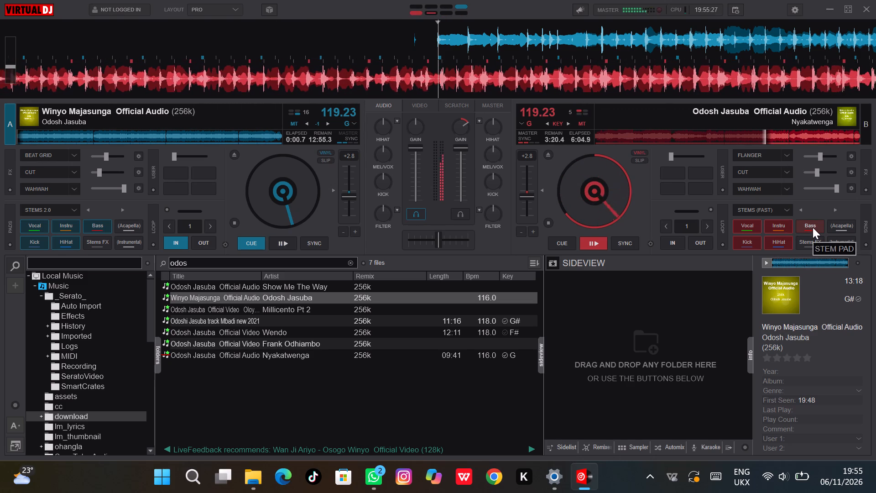
left_click(813, 227)
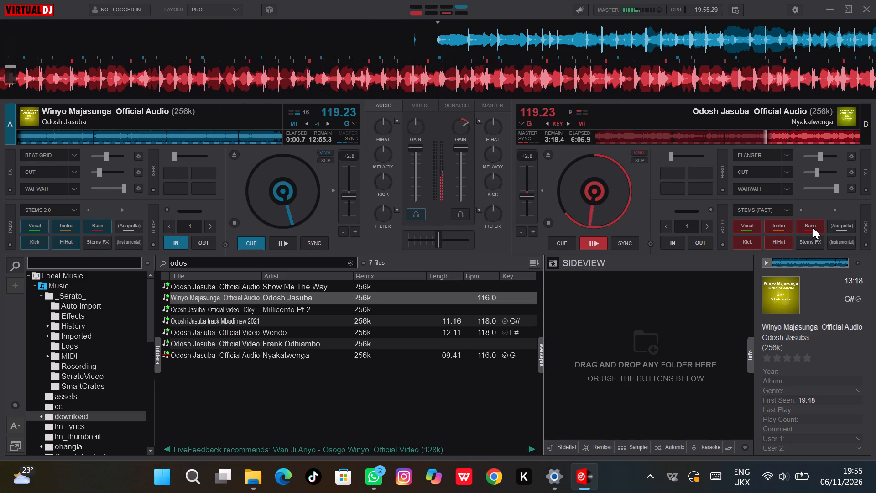
Cut deck B's Nyakatwenga to acapella twice, bringing the full track back each time.
left_click(843, 229)
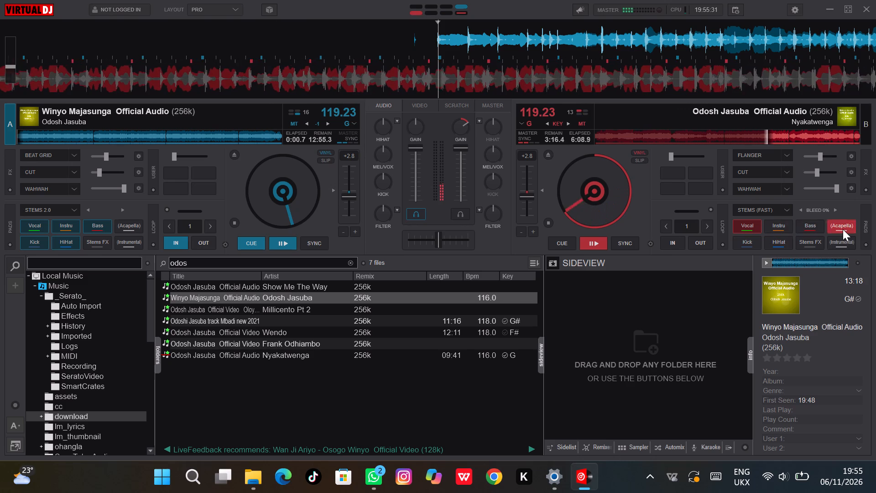
left_click(843, 229)
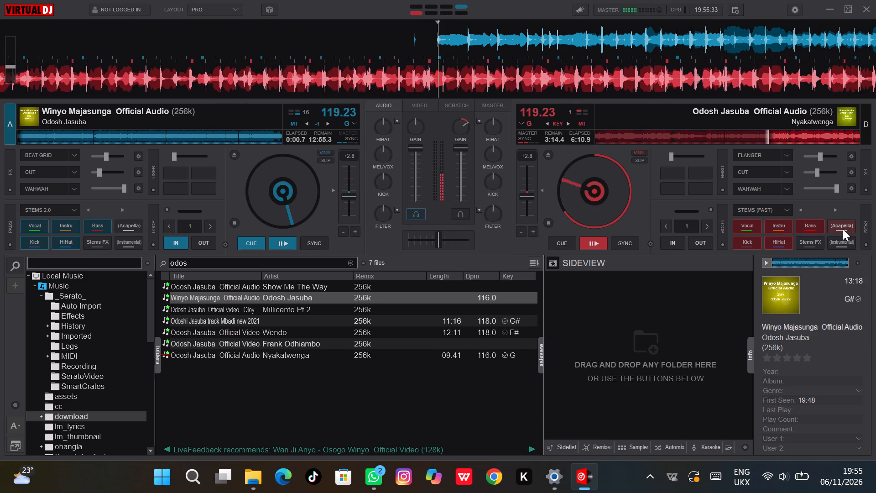
left_click(843, 229)
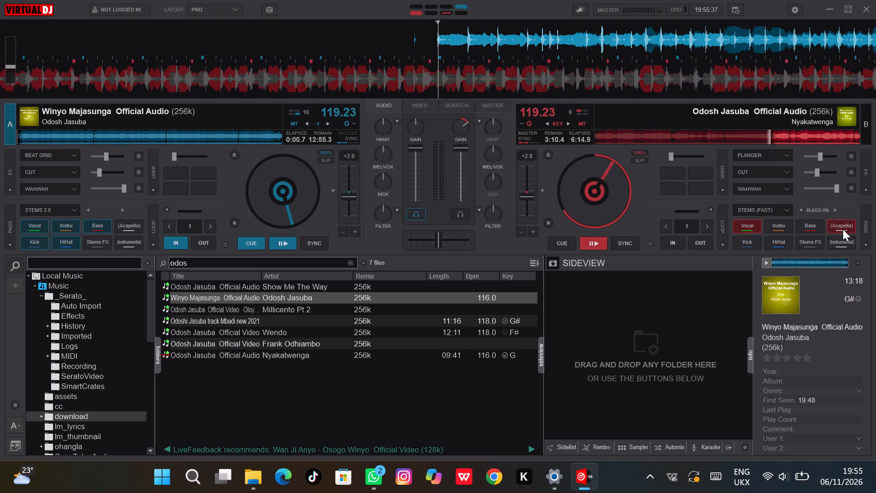
left_click(843, 229)
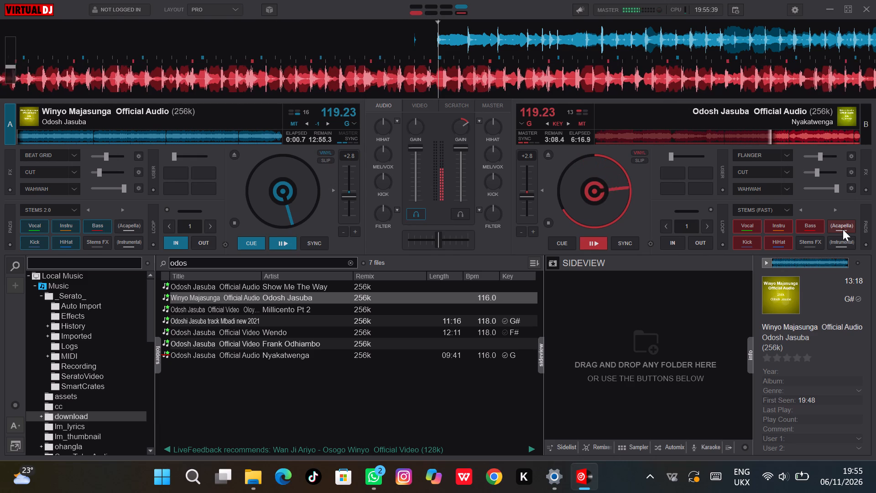
Briefly mute and bring back deck B's Kick stem, and do the same with its HiHat stem.
left_click(749, 244)
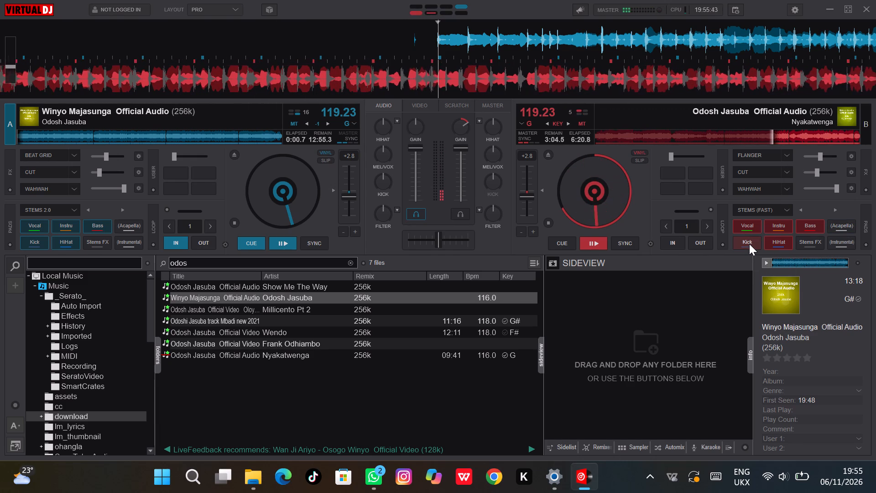
left_click(749, 244)
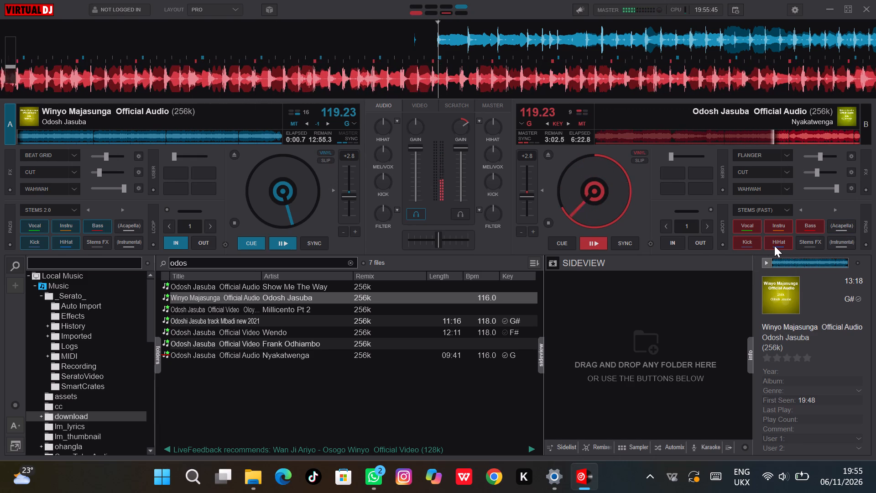
left_click(775, 246)
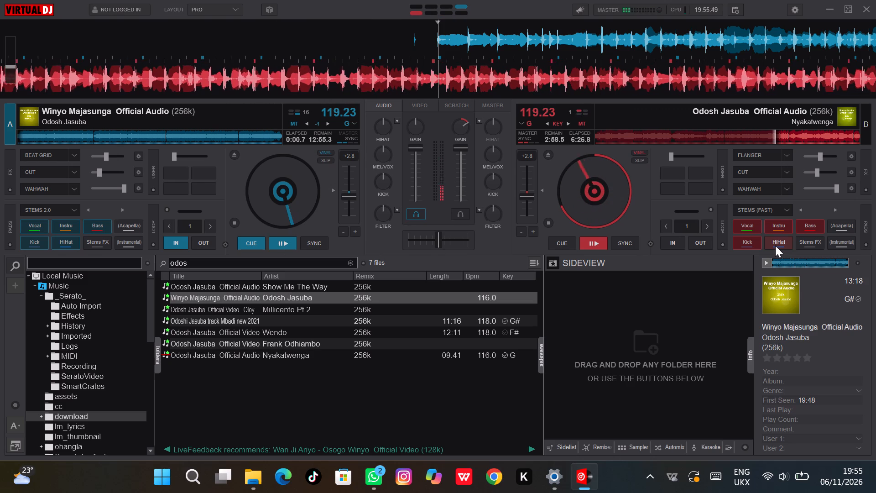
left_click(775, 246)
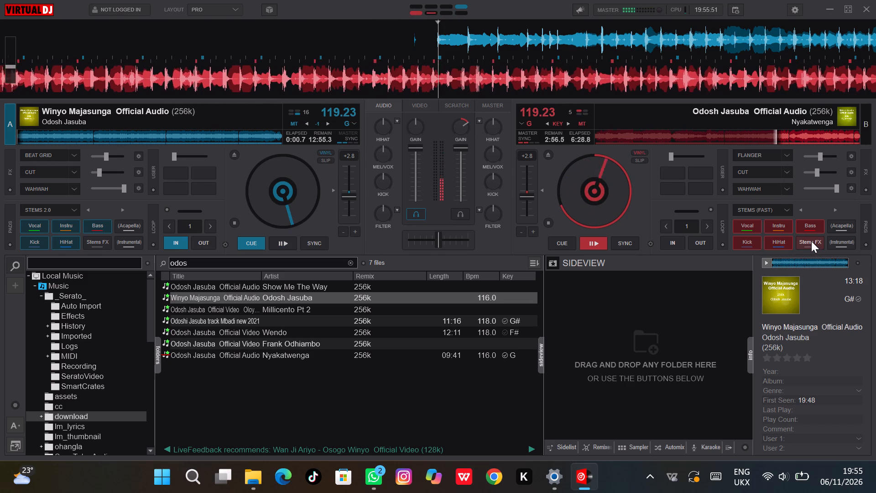
Turn on Stems FX for deck B and set its target to Melody.
left_click(811, 241)
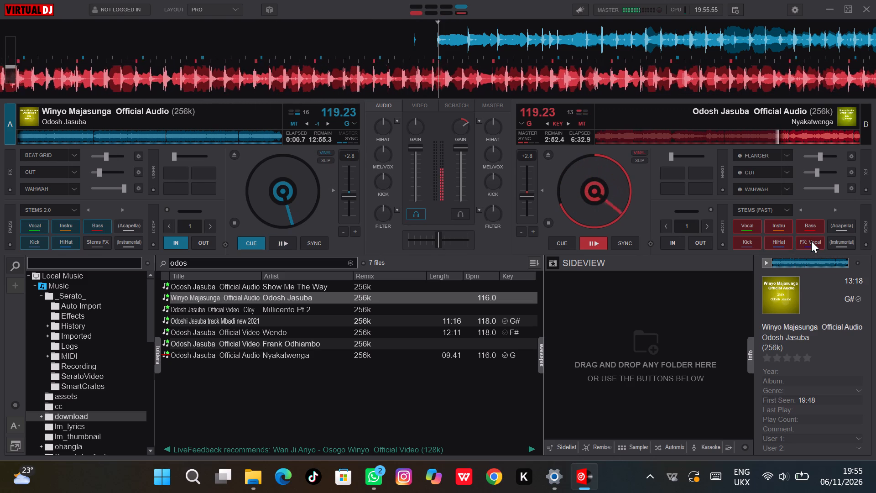
left_click(811, 241)
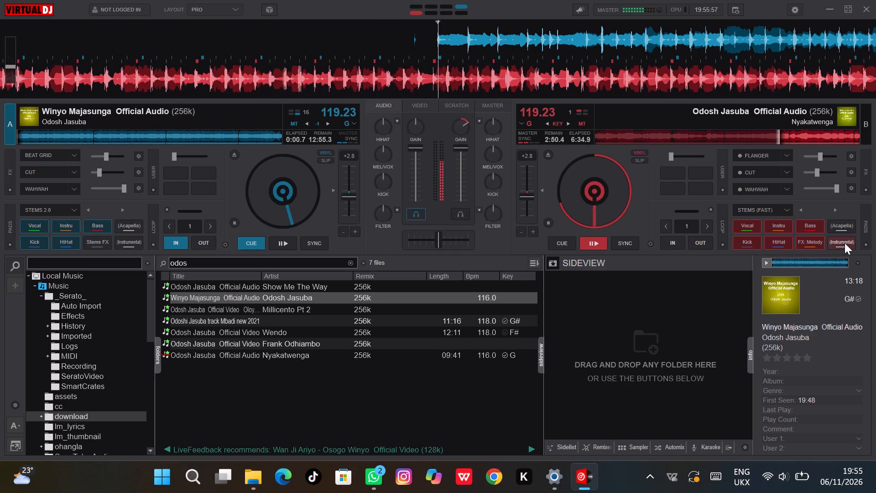
Switch deck B's Nyakatwenga to instrumental, removing its vocals.
left_click(845, 244)
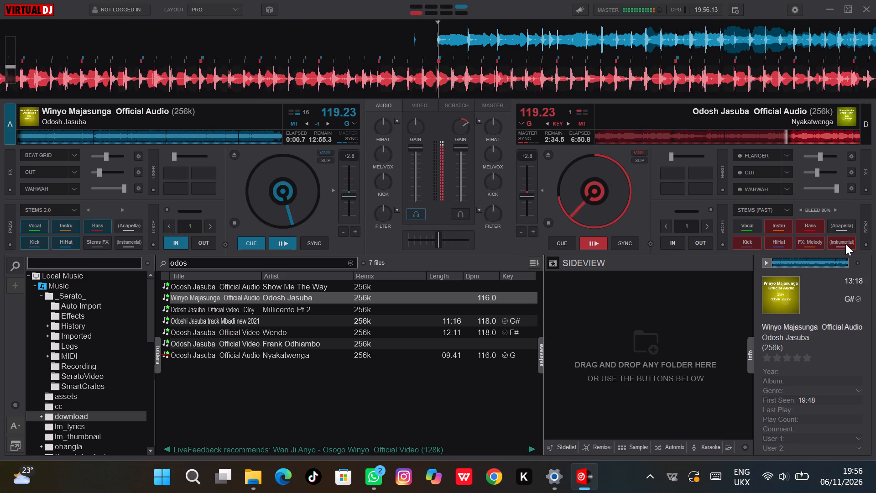
Bring the vocals back on deck B's Nyakatwenga by turning off its instrumental mode.
left_click(845, 244)
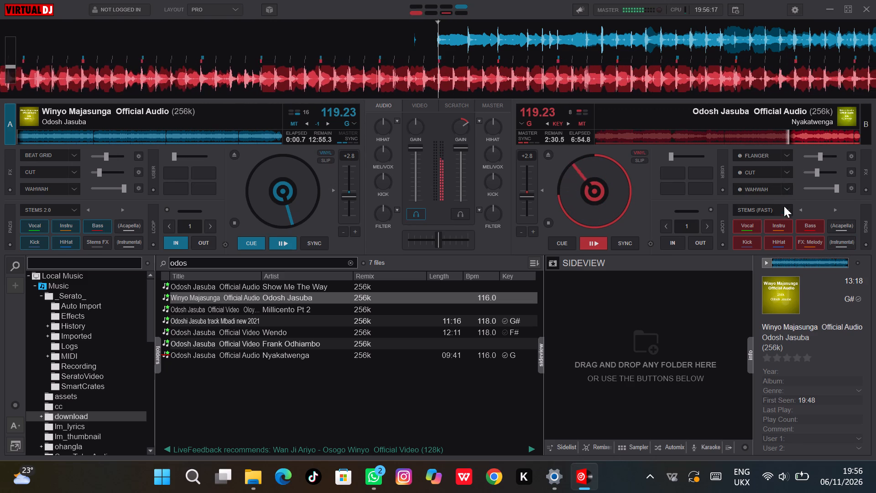
Apply the WahWah effect to deck B's Nyakatwenga in two bursts, switching it off after each one.
left_click(771, 189)
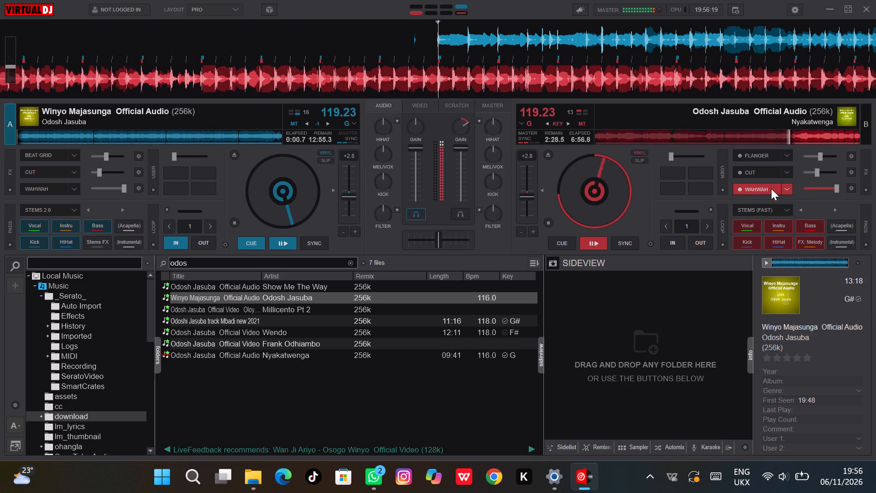
left_click(771, 189)
left_click(771, 189)
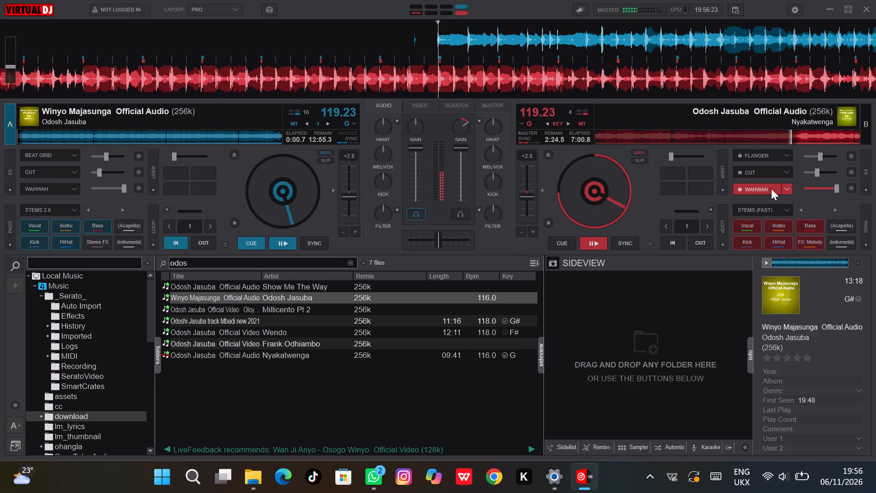